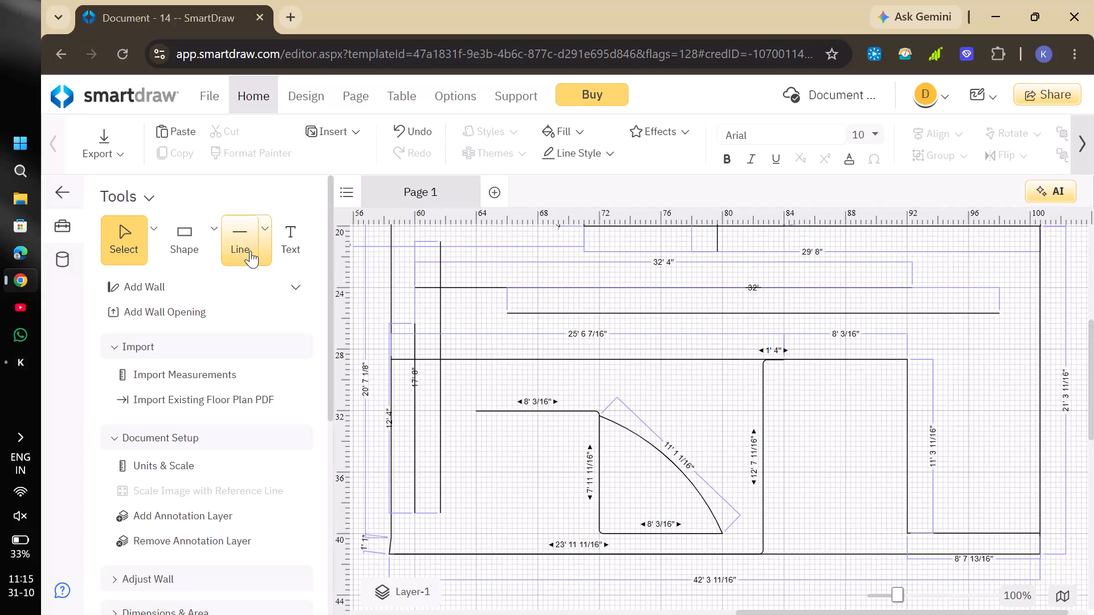
Draw a vertical straight line about 17' 4" long at 86' 8" horizontally, starting 22' 8" down and crossing the upper wall line.
left_click(252, 245)
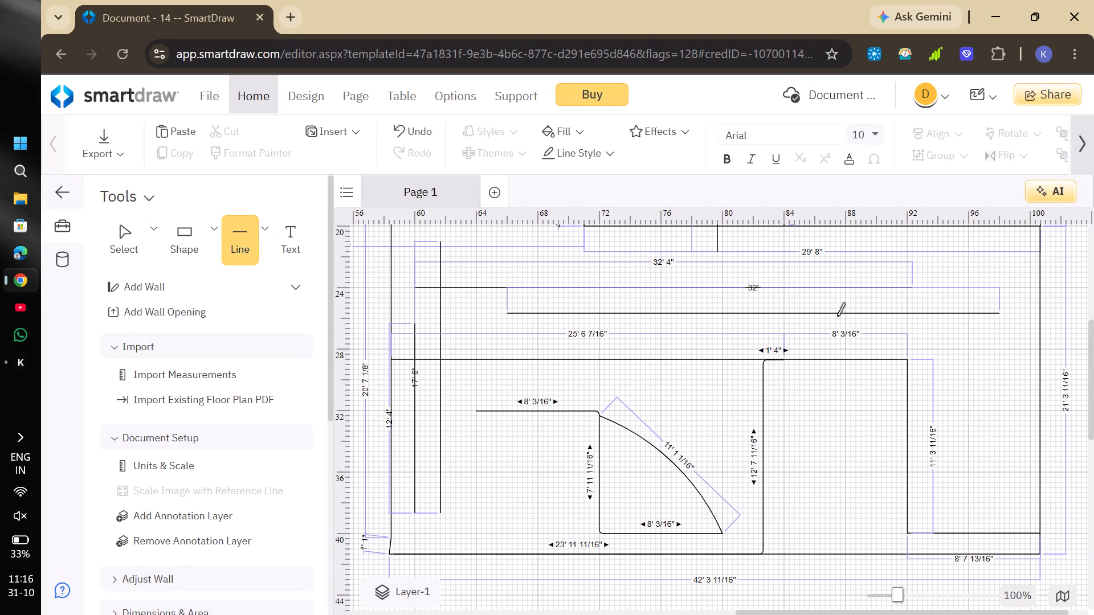
left_click(827, 266)
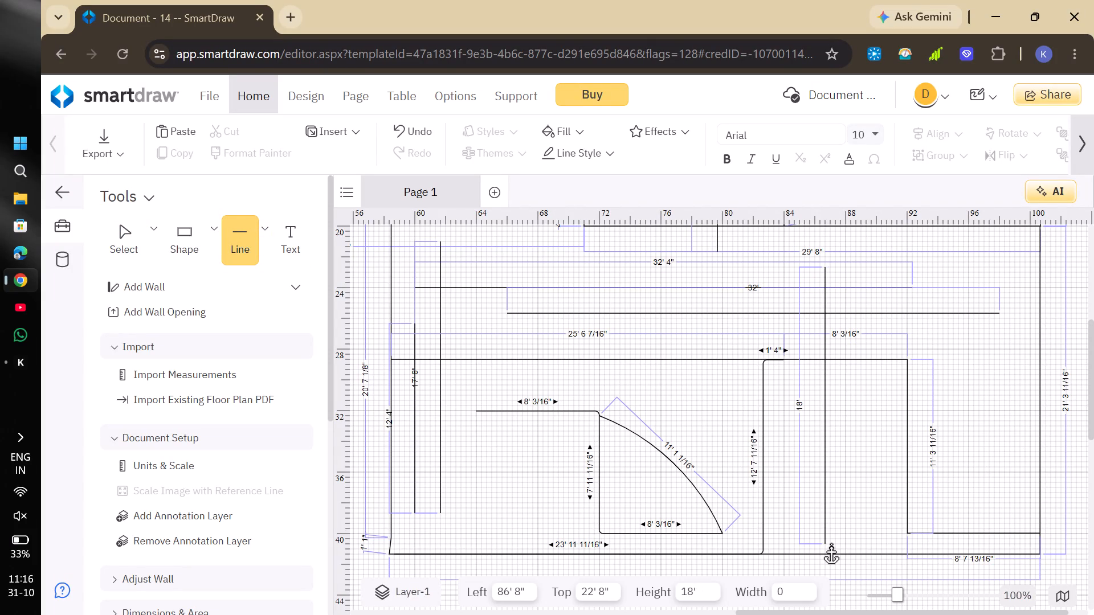
left_click(830, 534)
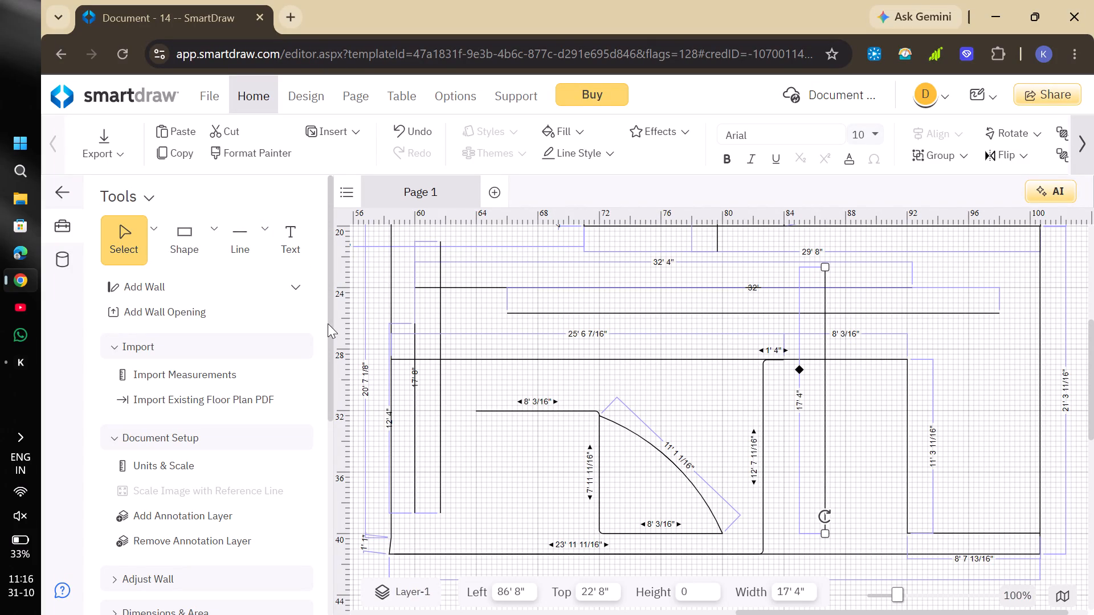
Draw a horizontal straight line about 19' long from 80' across, at 32' down, crossing the 17' 4" vertical line.
left_click(256, 255)
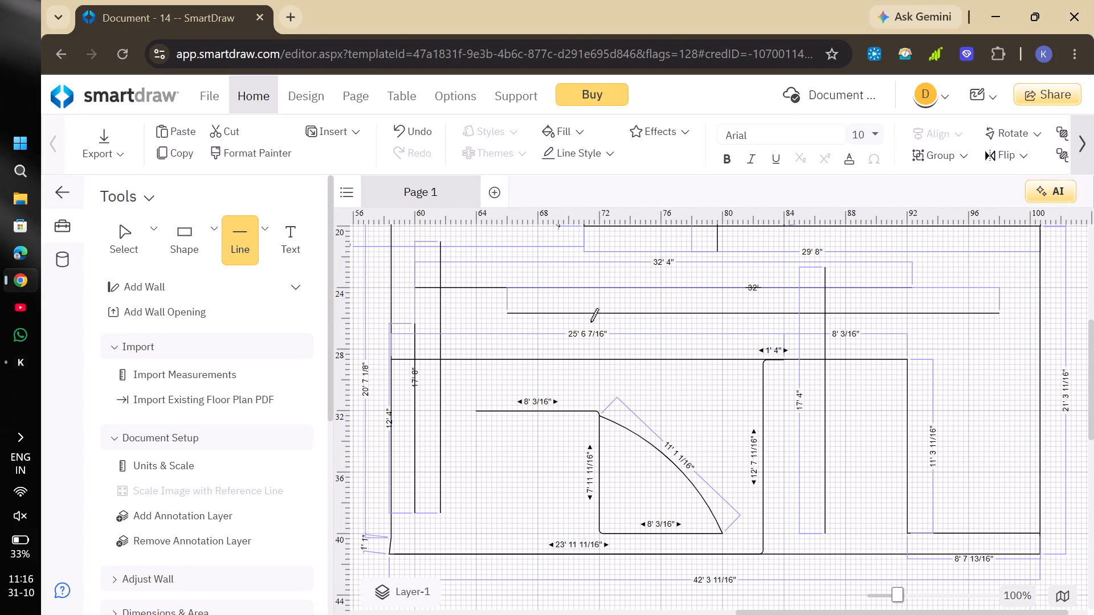
left_click(721, 409)
left_click(1013, 406)
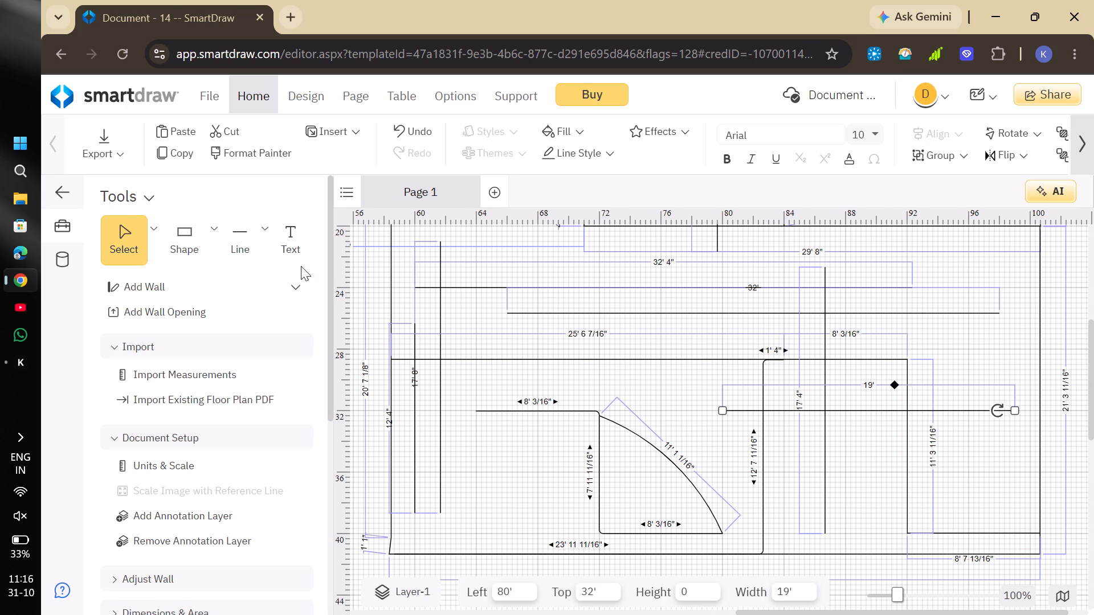
Draw a vertical straight line about 17' long at 96' horizontally, starting 21' 4" down, inside the plan's eastern wall.
left_click(232, 249)
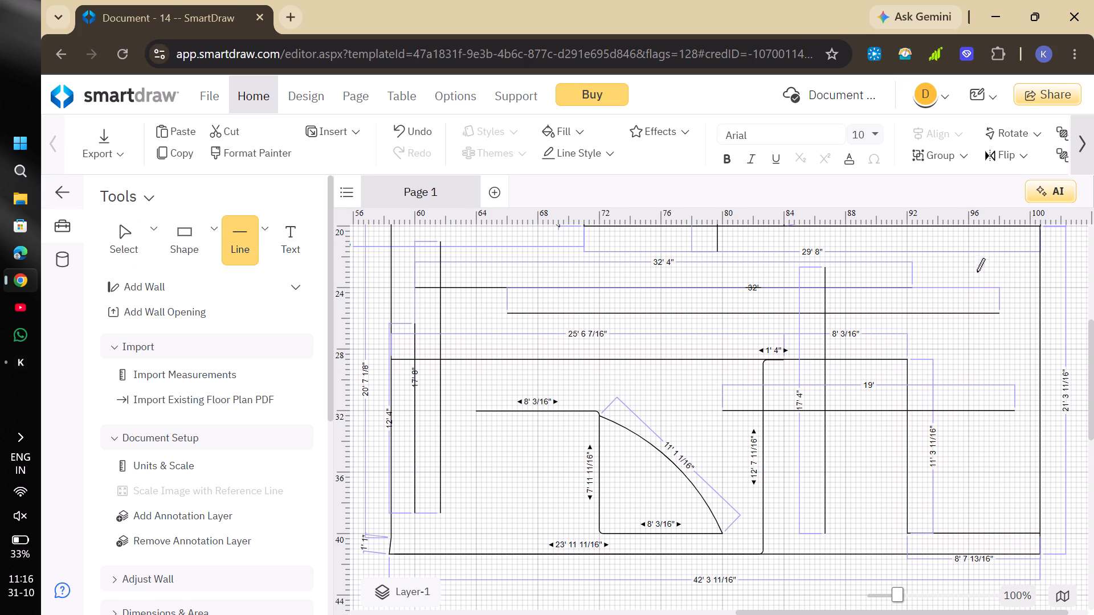
left_click(968, 248)
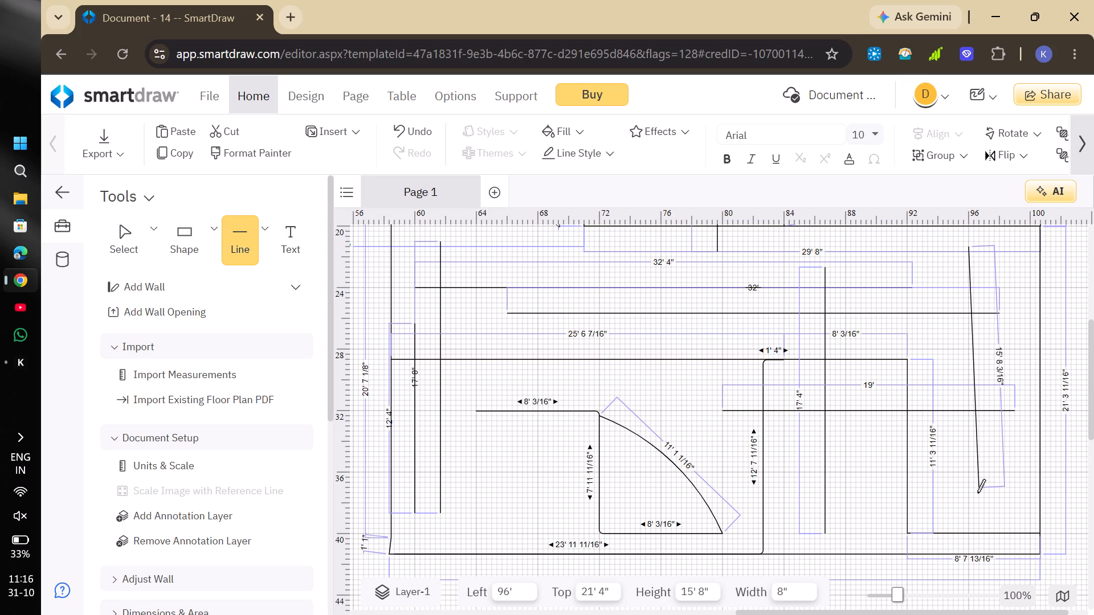
left_click(973, 507)
Draw a Polygon Line room outline about 37' 4" wide and 19' 8" high, attached to the plan's eastern wall.
scroll(973, 507, "left", 6)
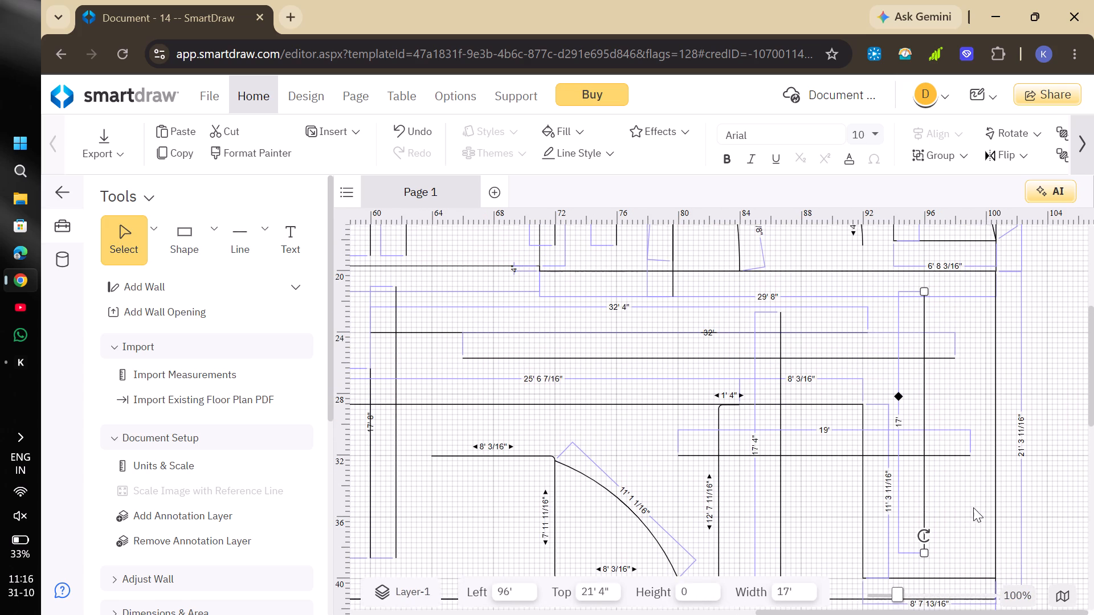
left_click(266, 249)
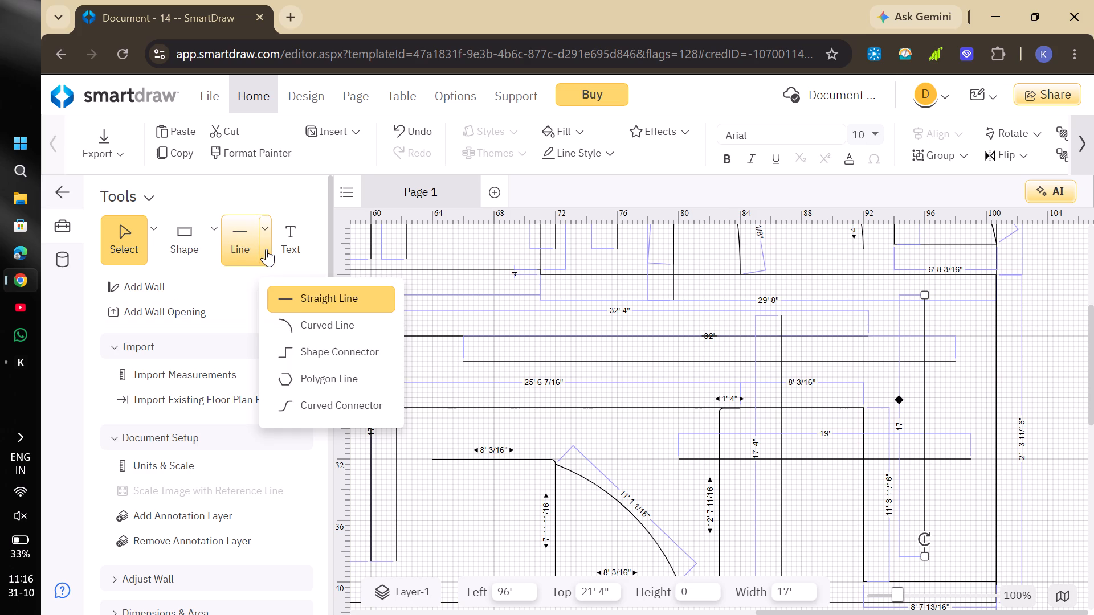
left_click(320, 382)
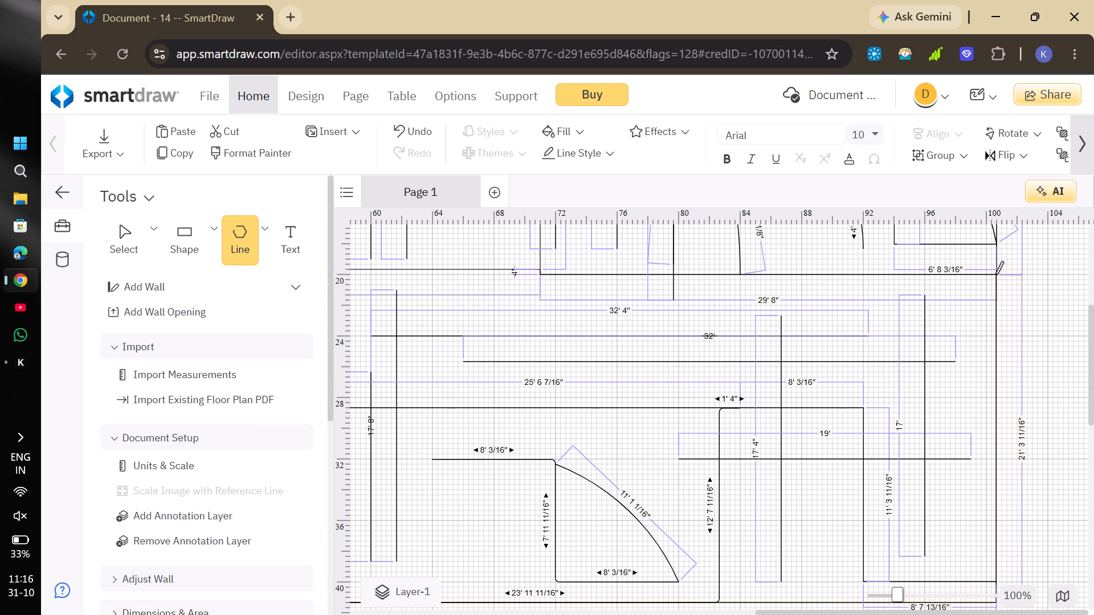
left_click(995, 274)
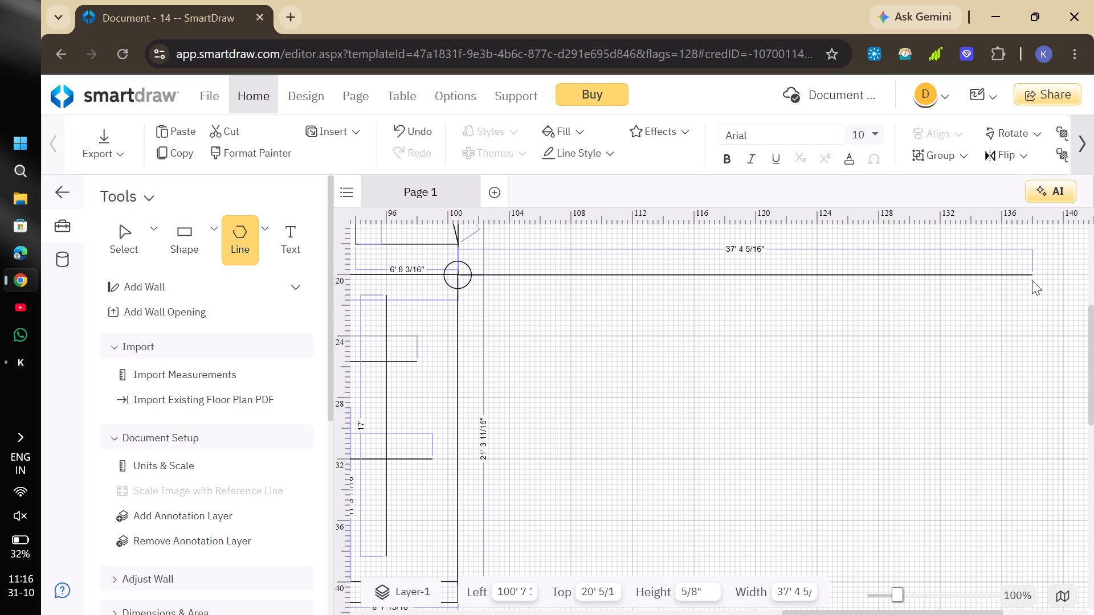
left_click(1032, 280)
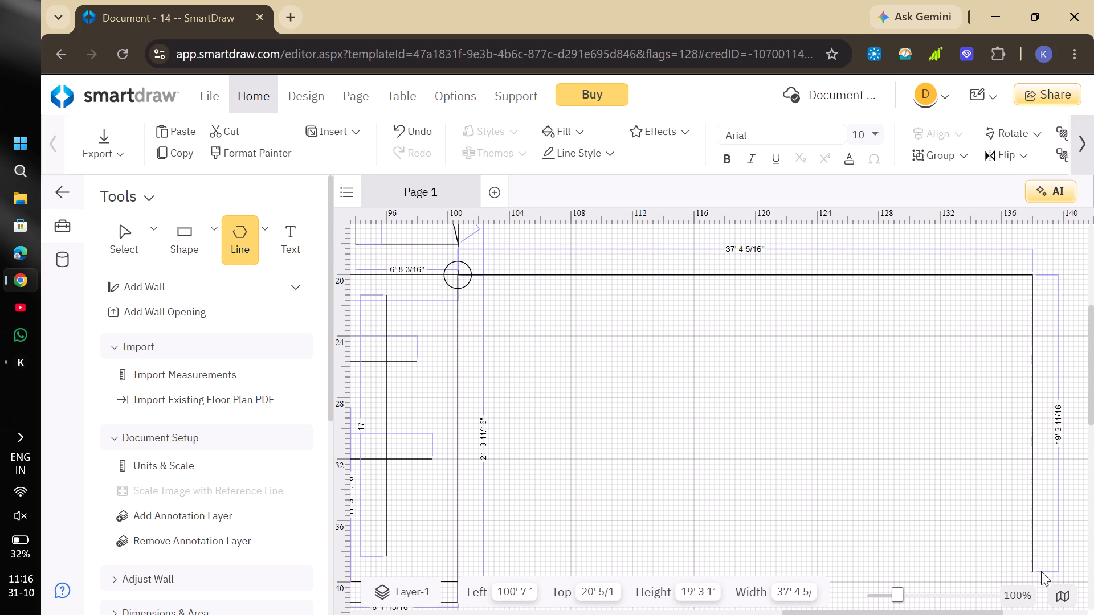
left_click(1036, 577)
scroll(1036, 577, "down", 1)
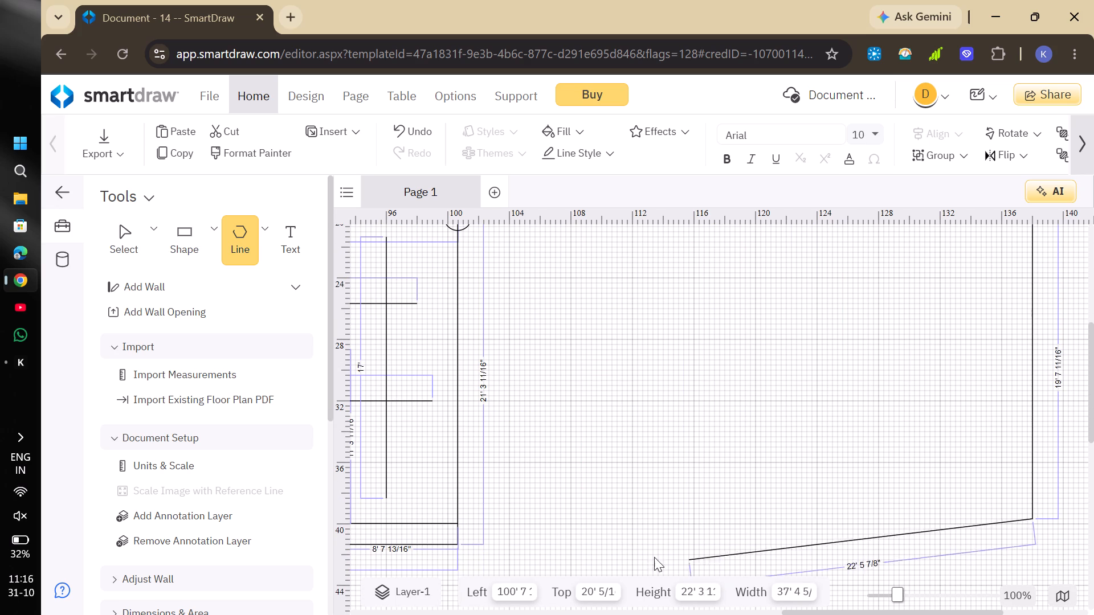
left_click(452, 522)
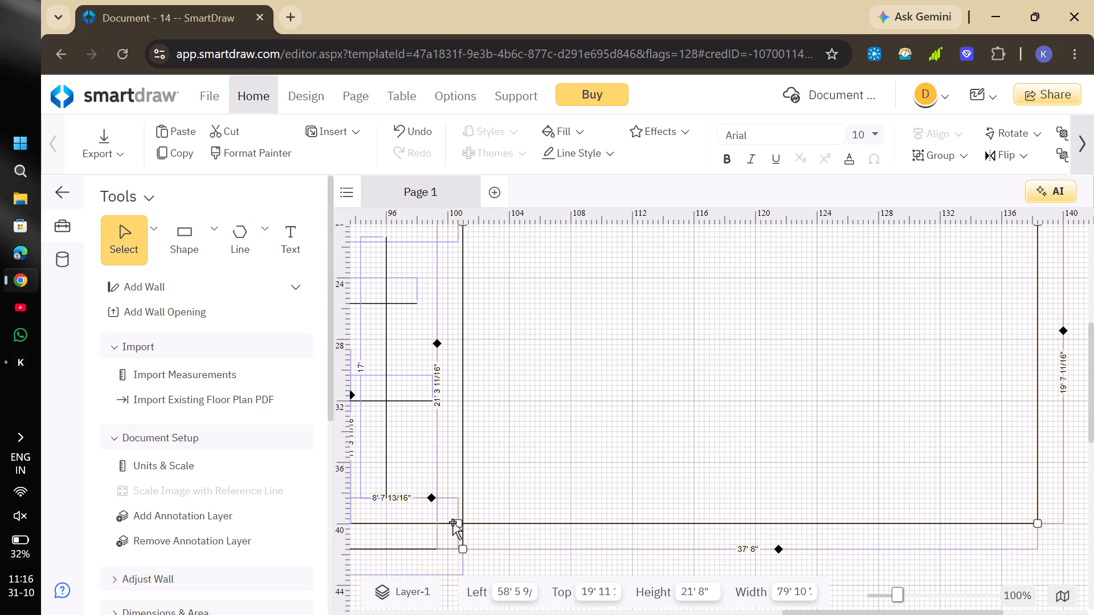
Draw a horizontal straight line about 40' 8" long across the upper part of the new room, at 24' down.
scroll(596, 427, "up", 1)
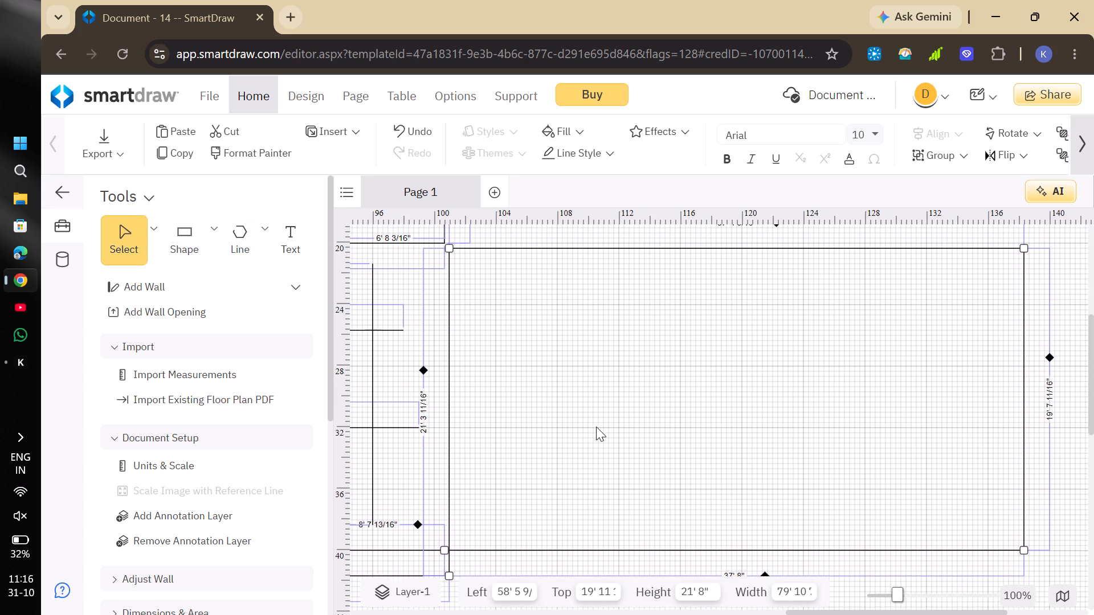
scroll(596, 427, "up", 1)
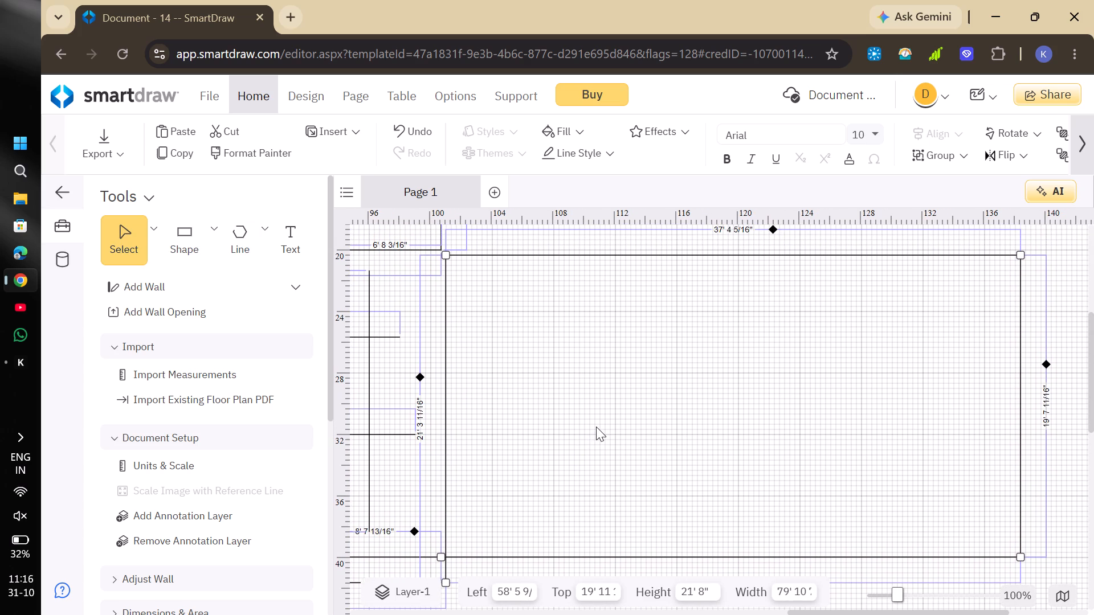
left_click(259, 233)
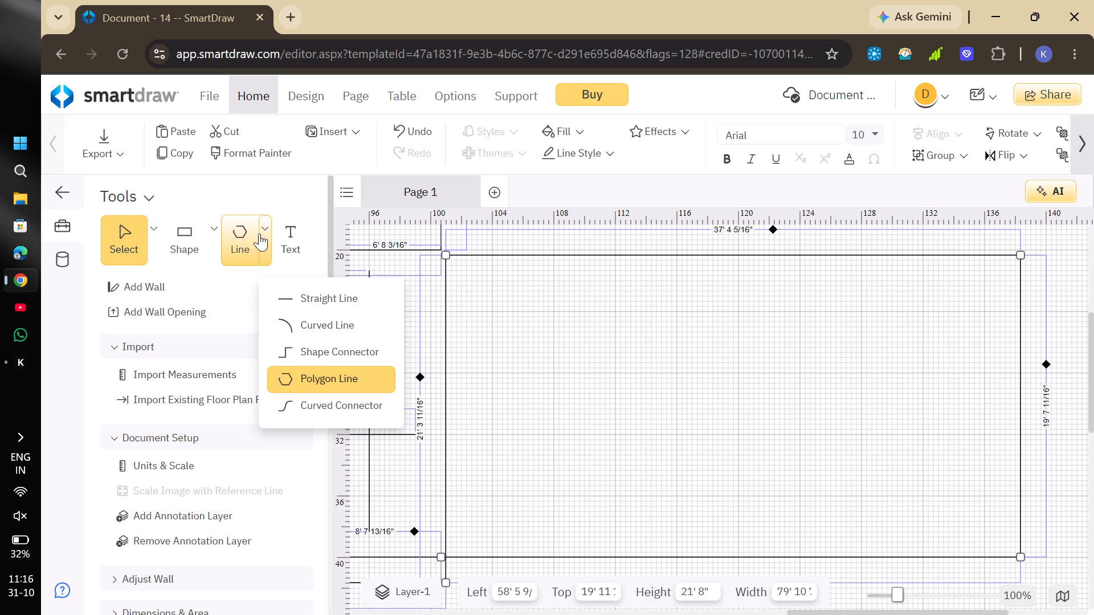
left_click(304, 290)
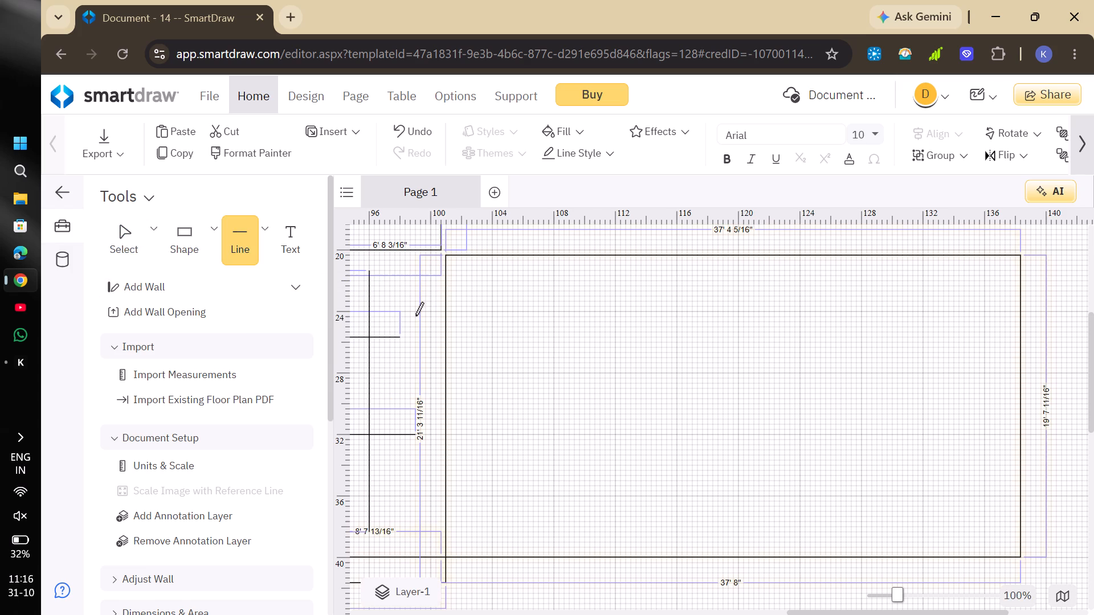
left_click(418, 311)
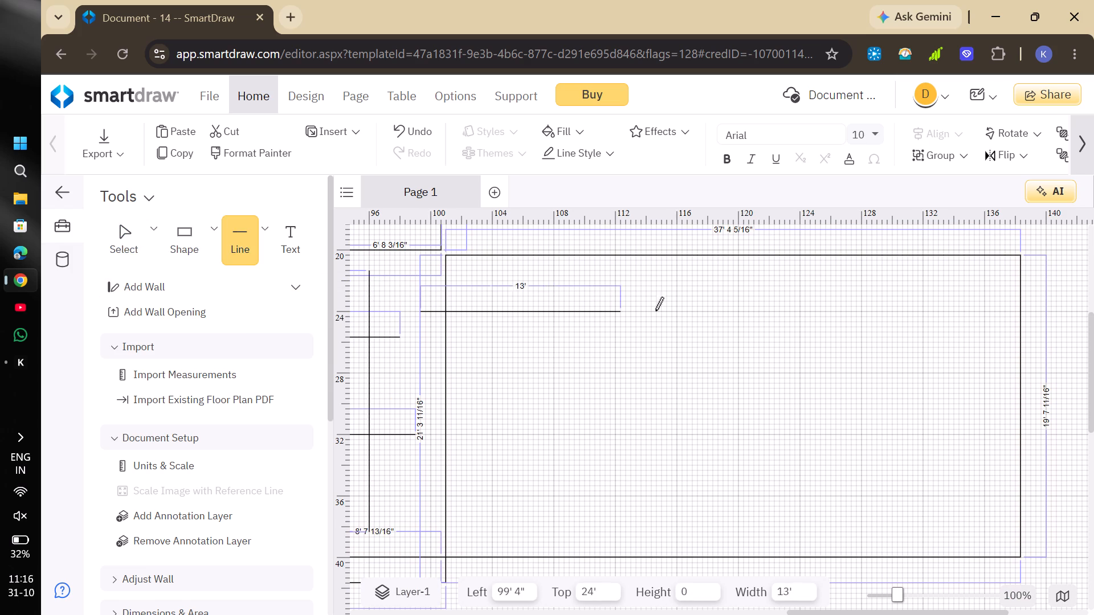
left_click(1045, 305)
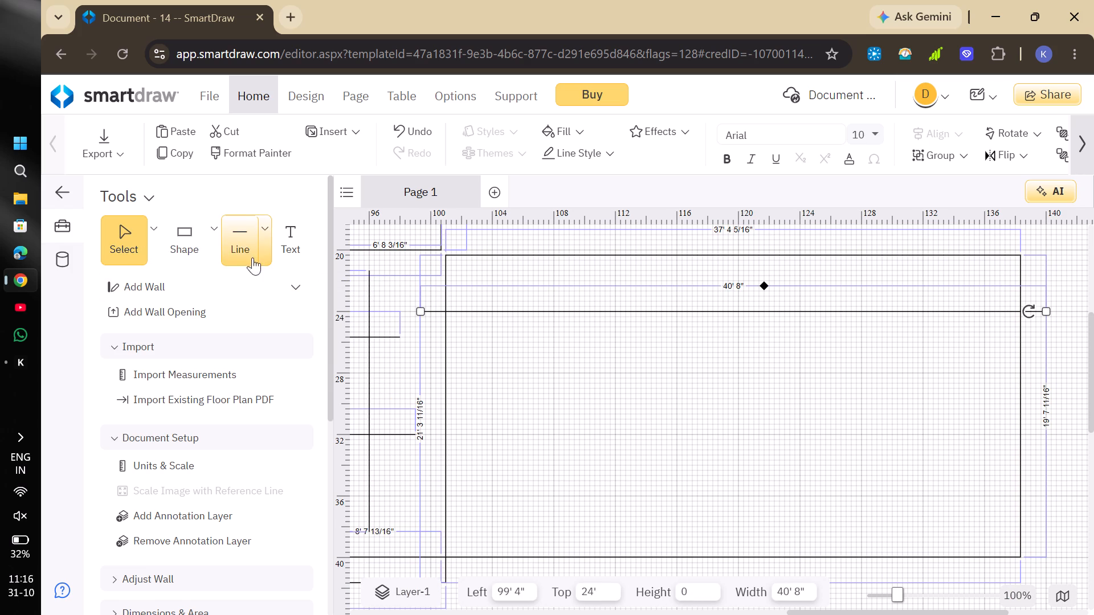
Draw a vertical straight line about 22' long through the new room at 104' horizontally, extending past its upper and lower walls.
left_click(235, 247)
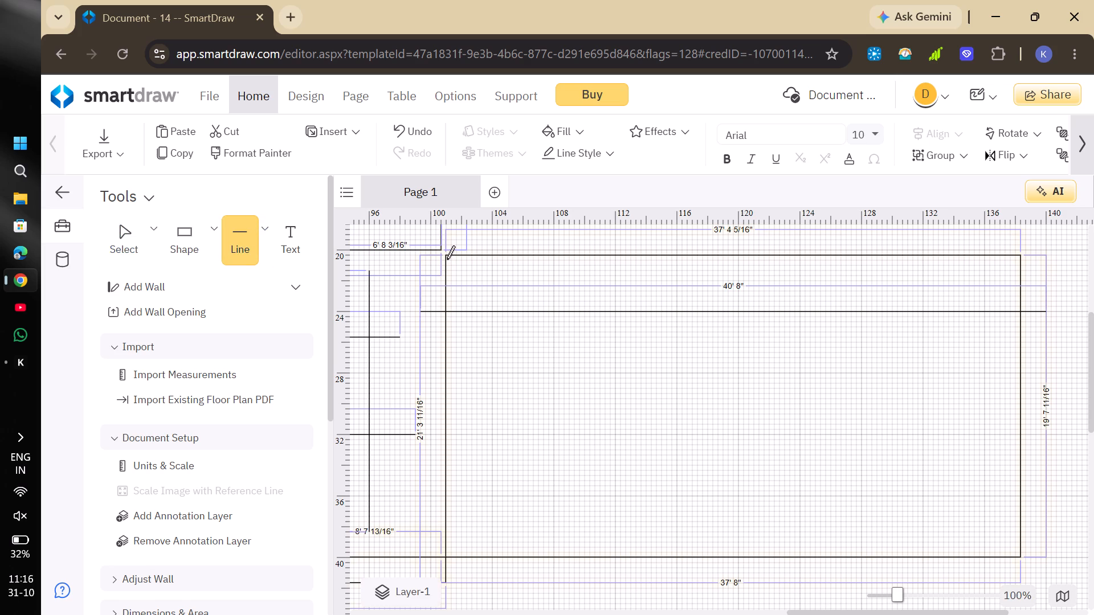
left_click(491, 229)
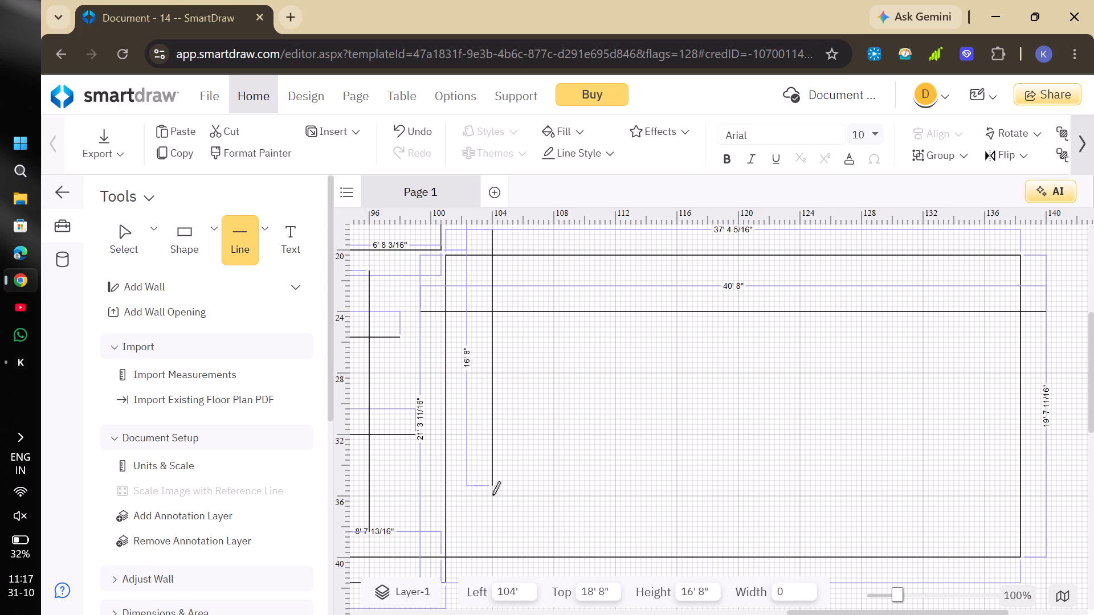
left_click(491, 569)
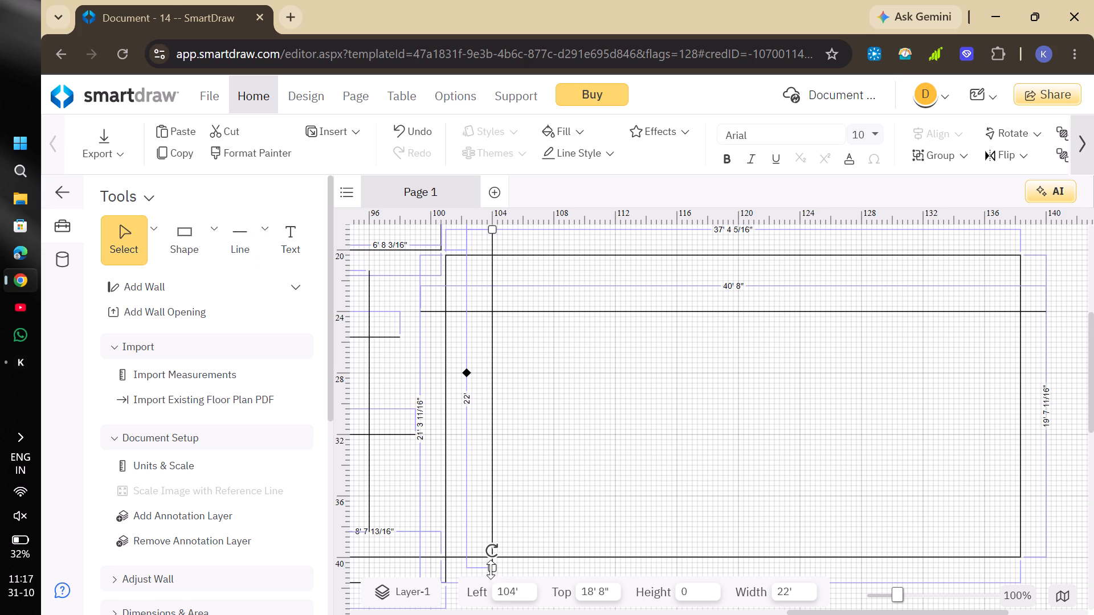
Place an 8' by 4' rectangle in the new room at 104' across and 24' down, where the guide lines cross.
left_click(266, 251)
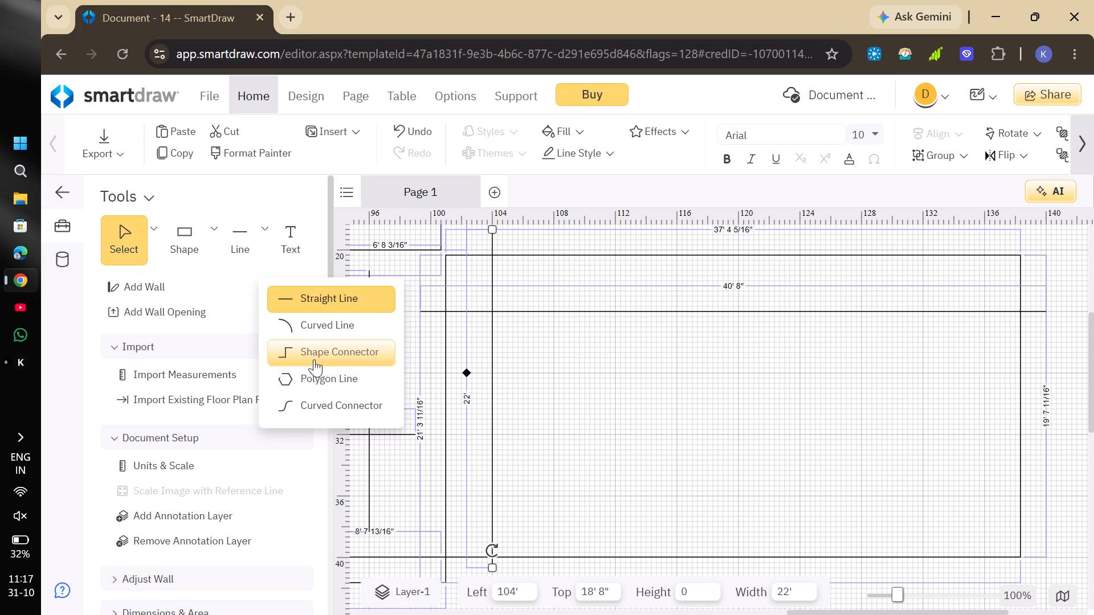
left_click(315, 380)
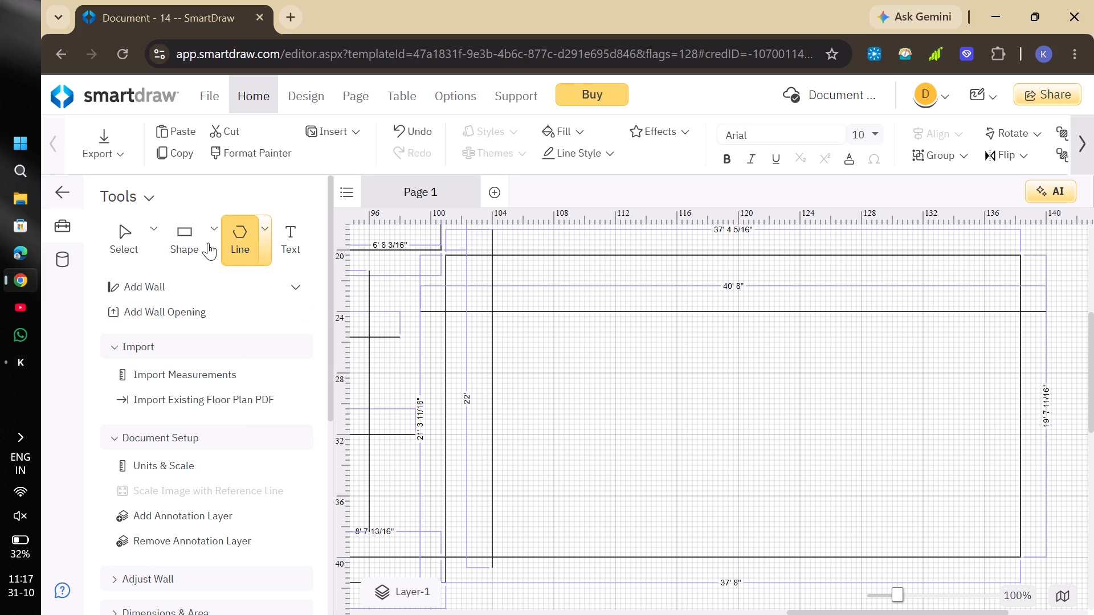
left_click(208, 243)
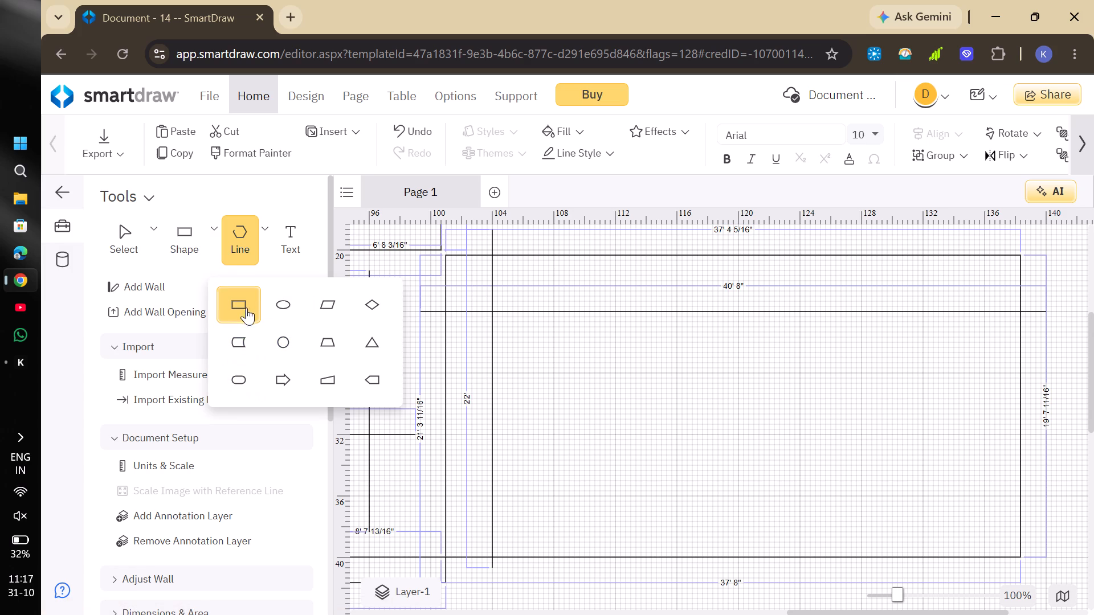
left_click_drag(238, 305, 274, 310)
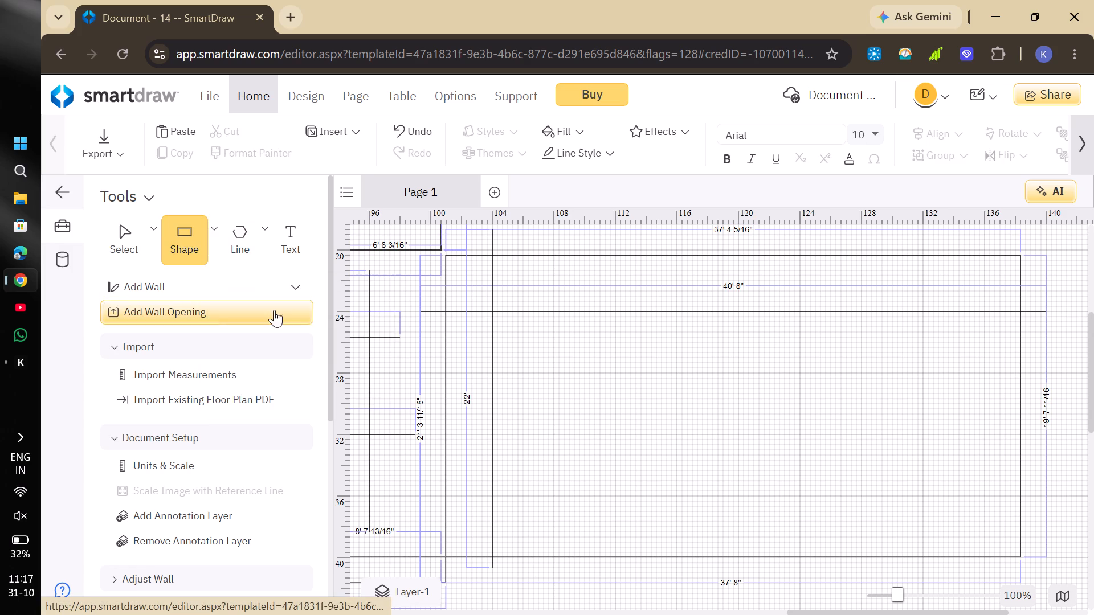
left_click_drag(274, 310, 553, 339)
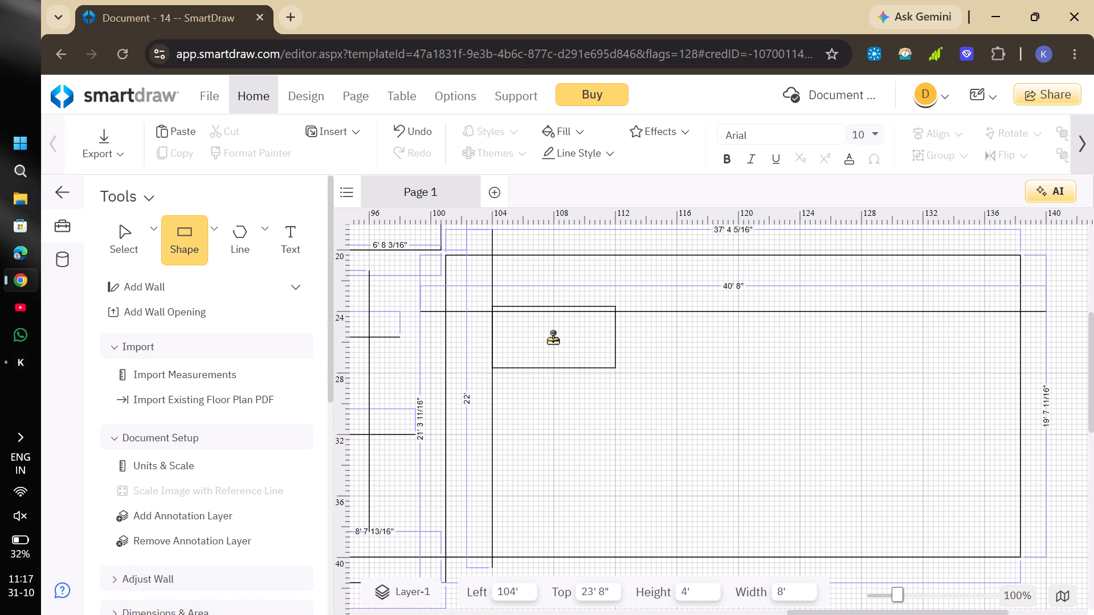
left_click_drag(553, 339, 552, 339)
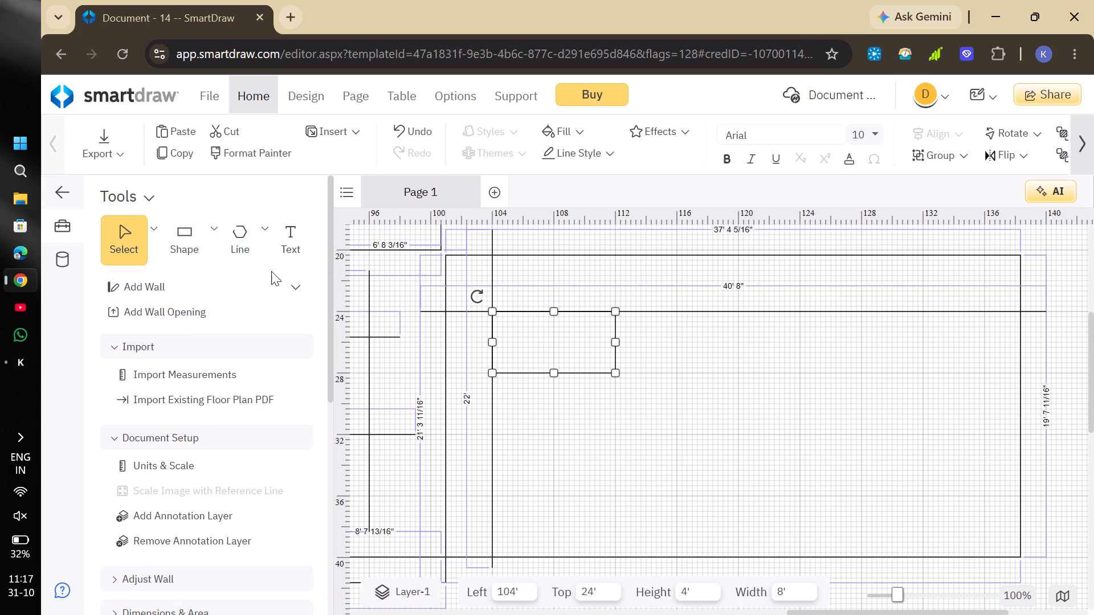
Place a second 8' by 4' rectangle at 104' across and 36' down, aligned below the first against the lower wall.
left_click_drag(197, 248, 505, 478)
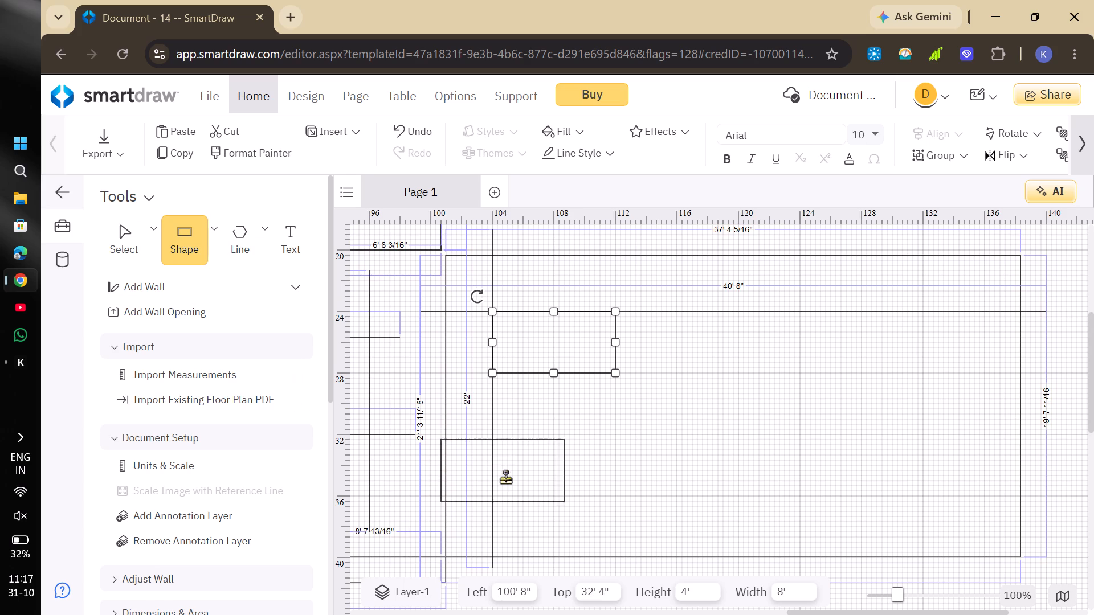
left_click_drag(505, 478, 556, 527)
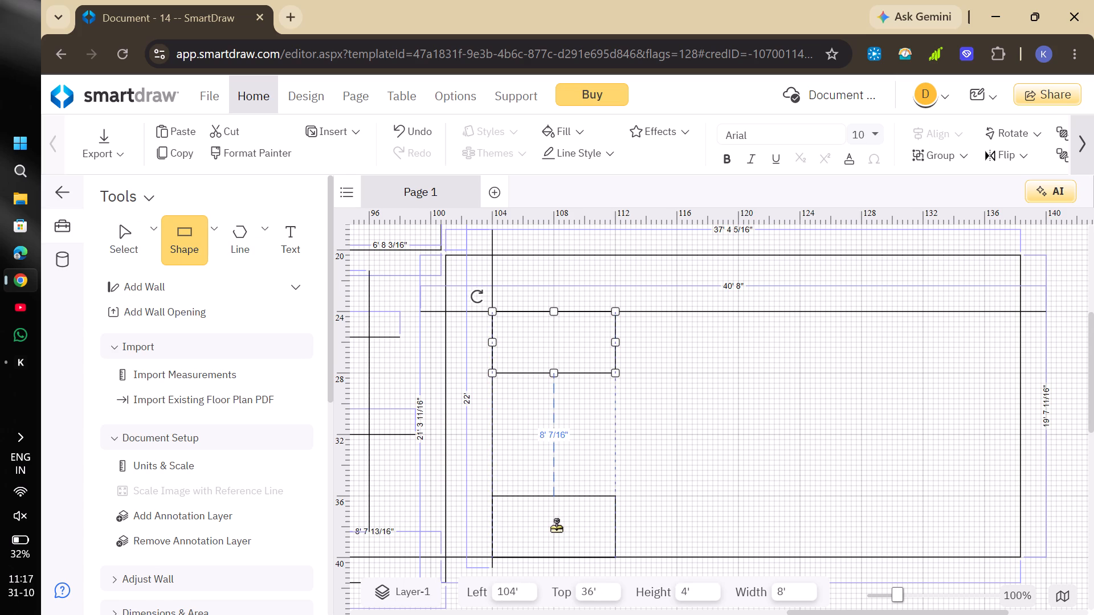
left_click_drag(556, 527, 554, 527)
Place a third 8' by 4' rectangle in the open area of the new room at 120' across and 28' down.
left_click_drag(192, 248, 774, 416)
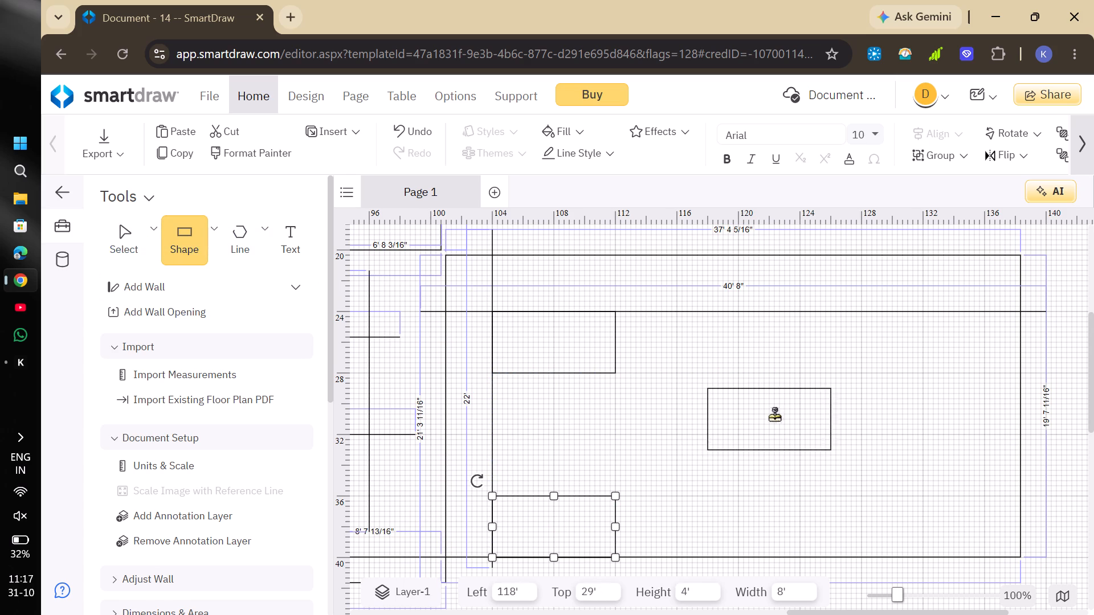
left_click_drag(774, 416, 773, 389)
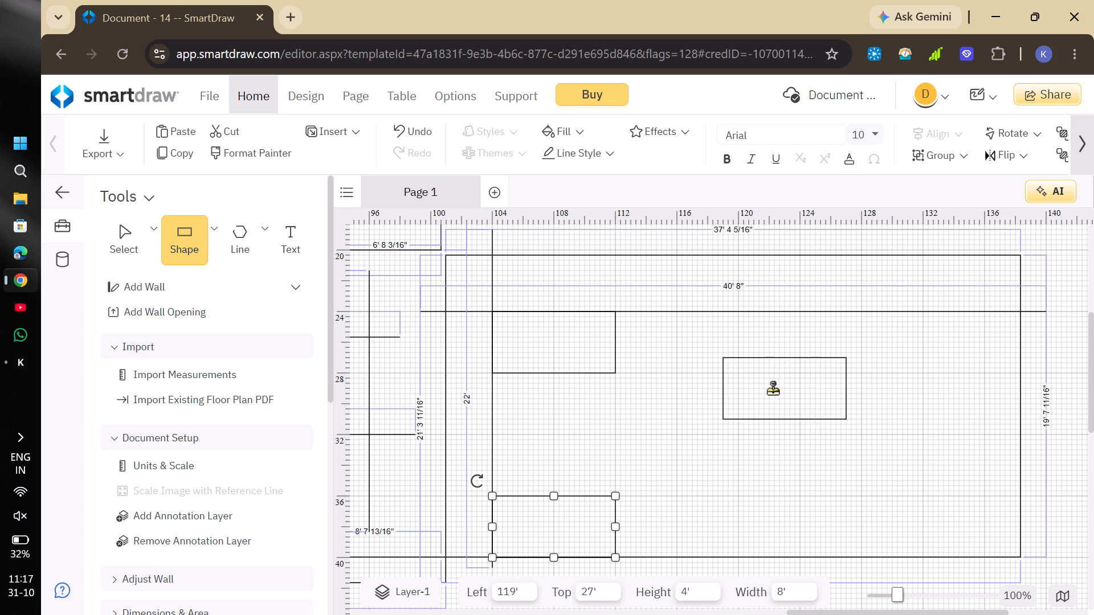
left_click_drag(773, 389, 799, 405)
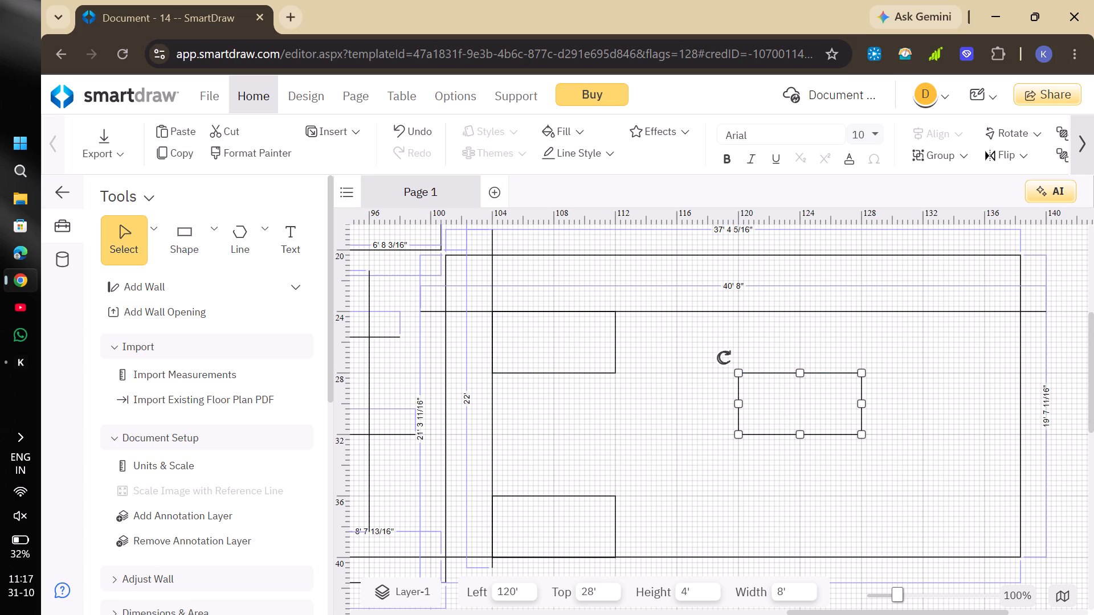
Rotate the 8' by 4' rectangle in the room's open area a quarter turn so it stands upright.
left_click_drag(724, 359, 769, 472)
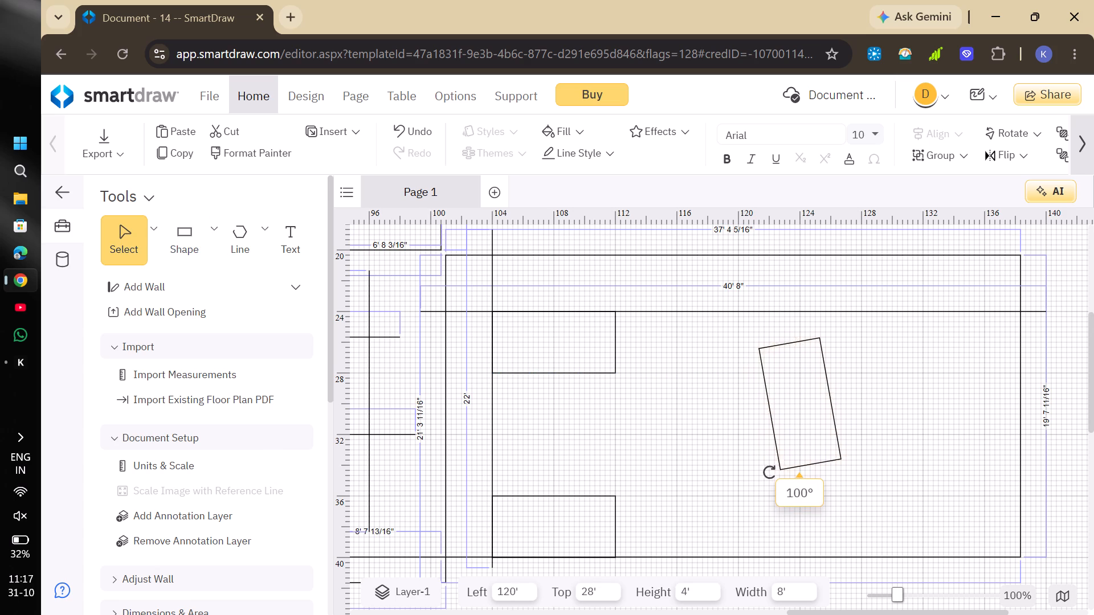
left_click_drag(769, 472, 763, 473)
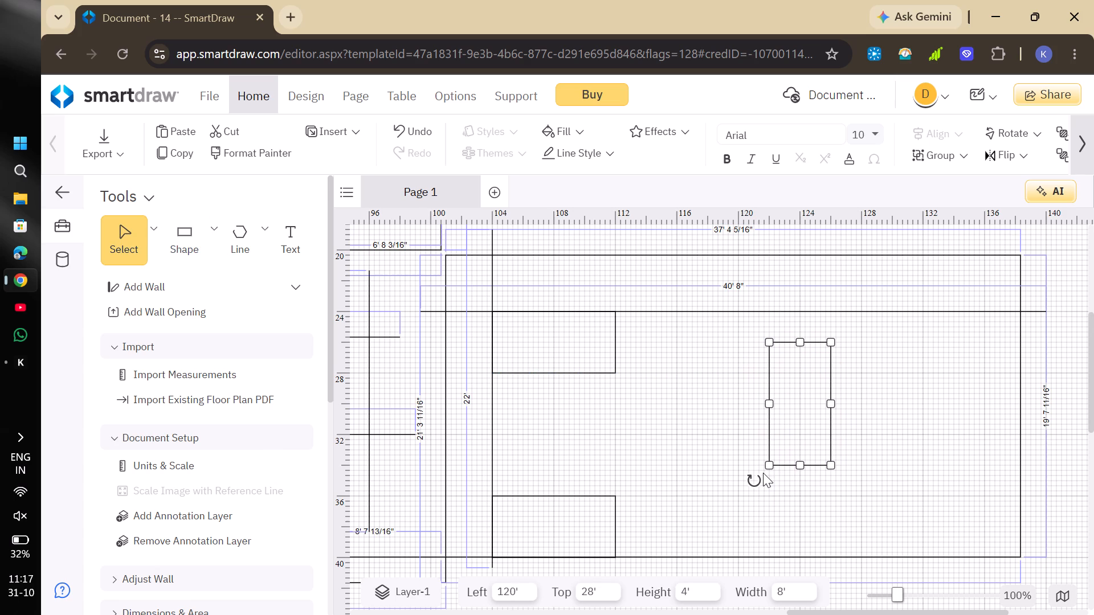
Stretch the upright rectangle's upper edge up to the horizontal guide line at 24'.
left_click_drag(813, 425, 777, 407)
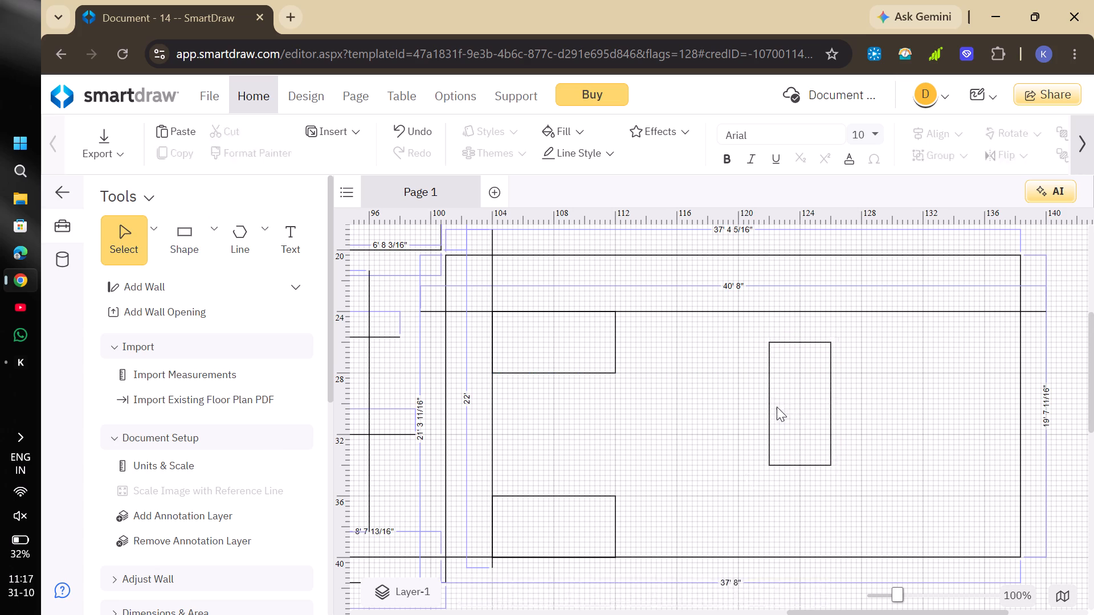
left_click(805, 383)
left_click(805, 383)
left_click(764, 410)
left_click(769, 410)
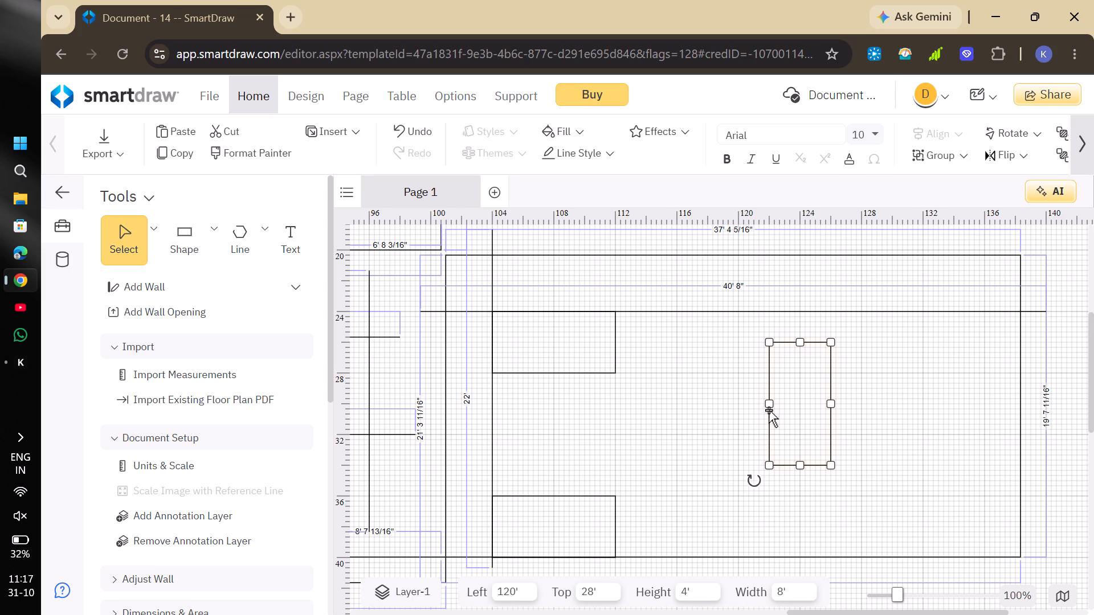
left_click(769, 410)
left_click(769, 410)
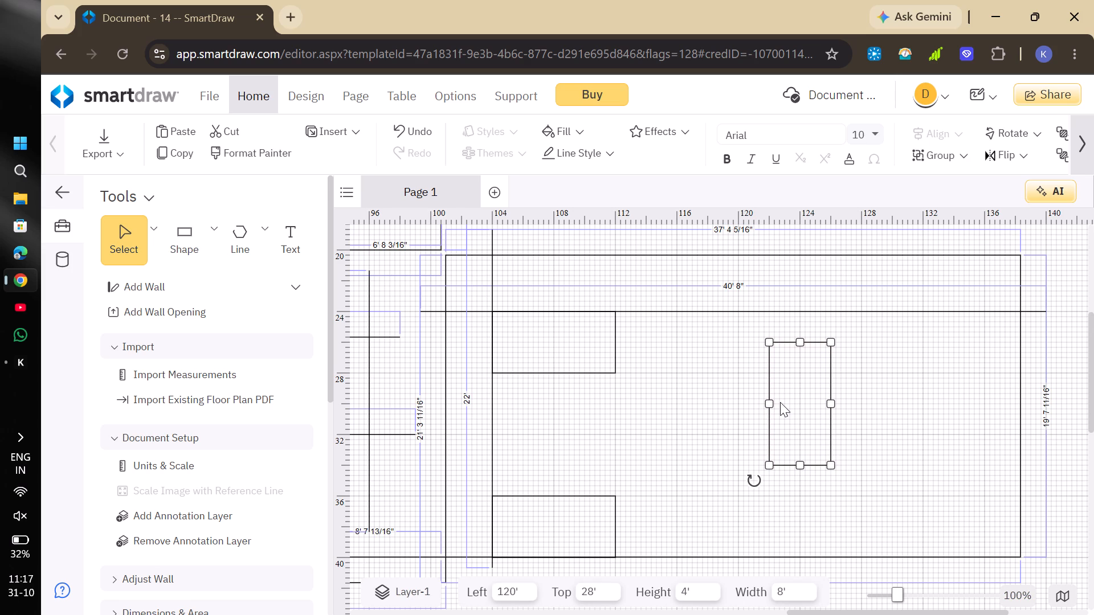
left_click(780, 402)
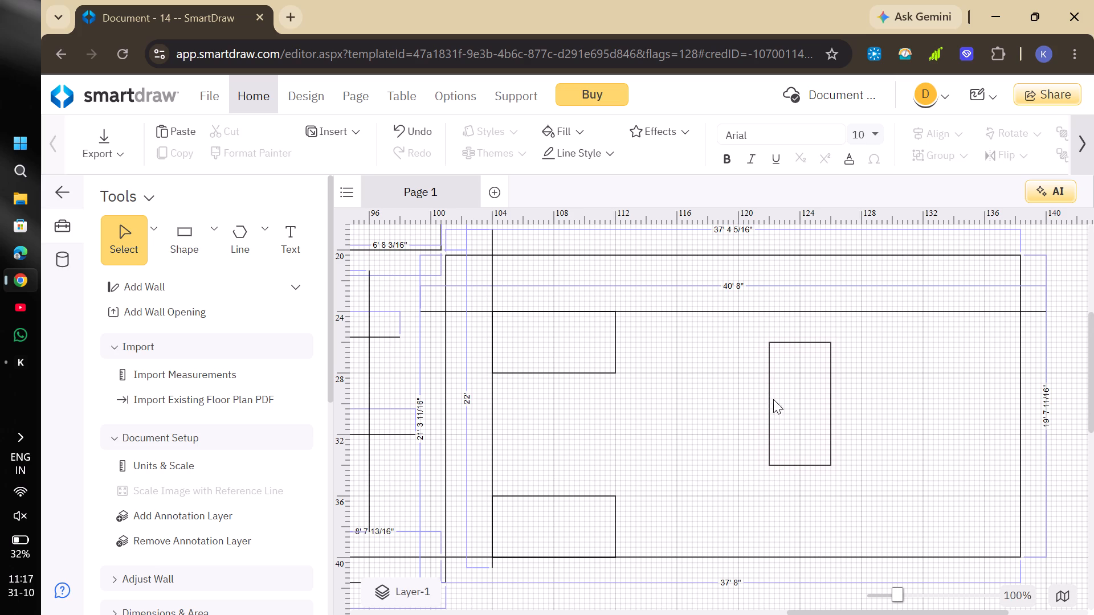
left_click(768, 407)
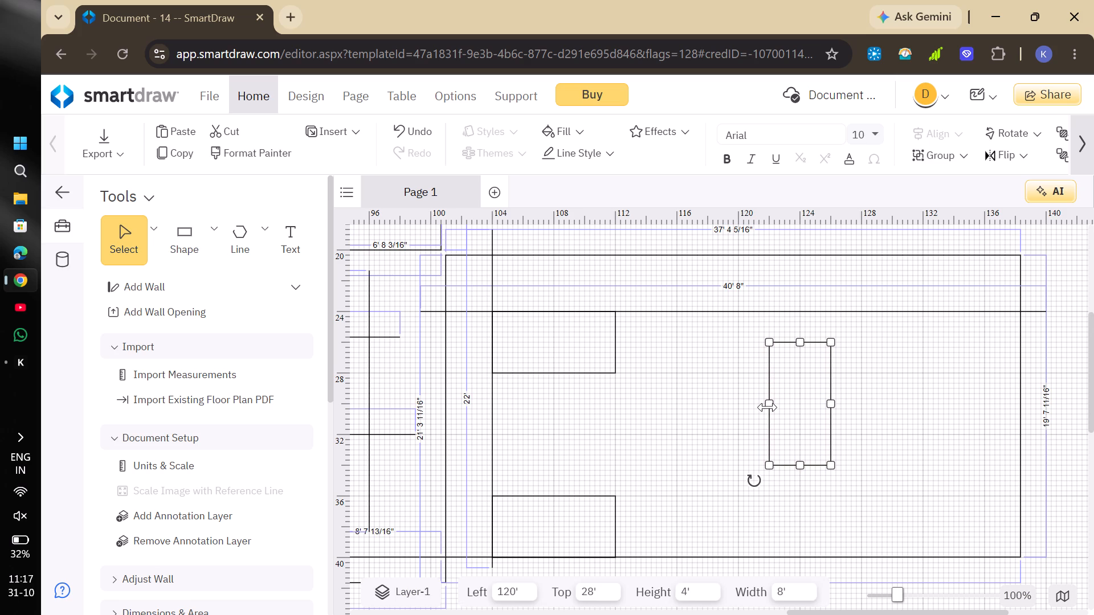
left_click(768, 407)
left_click_drag(800, 342, 787, 310)
left_click(658, 385)
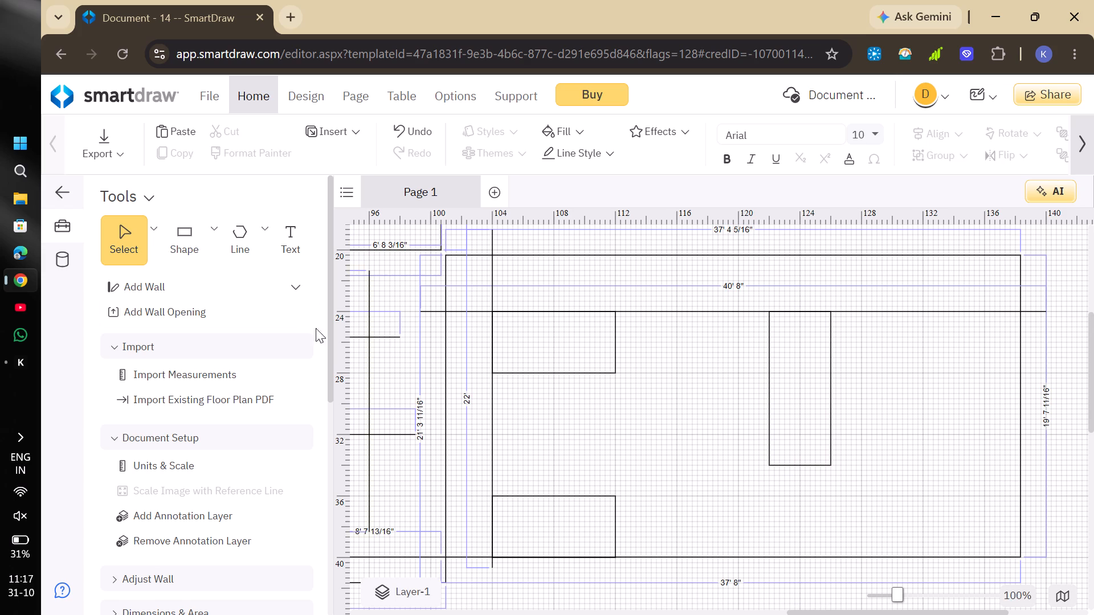
Place an 8' by 4' left-pointing pentagon shape at 114' across and 24' down, against the upright rectangle's west side.
left_click(219, 255)
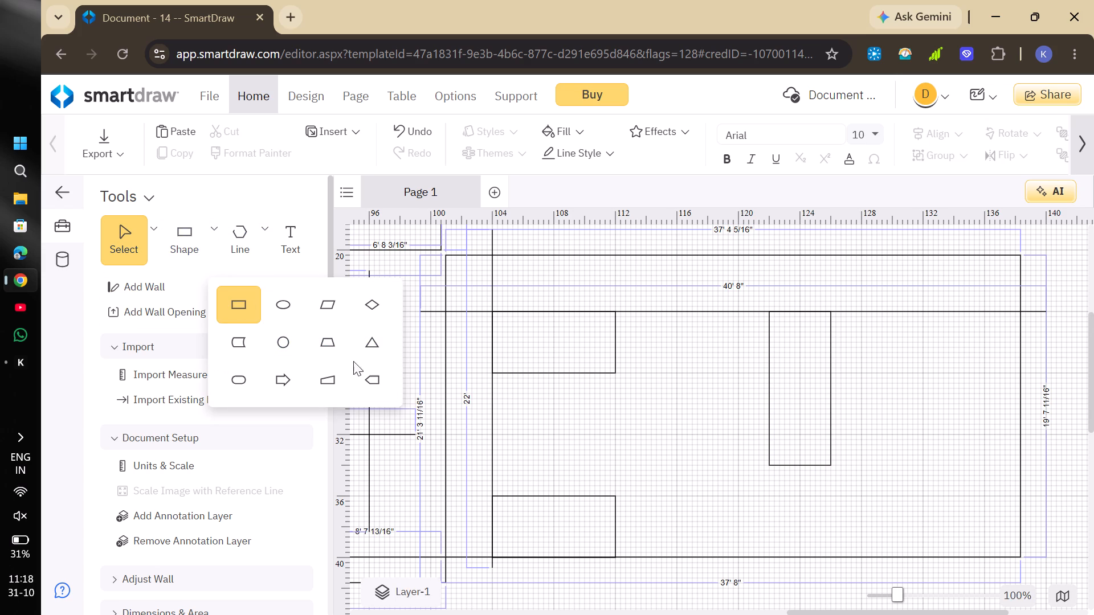
left_click_drag(377, 372, 692, 343)
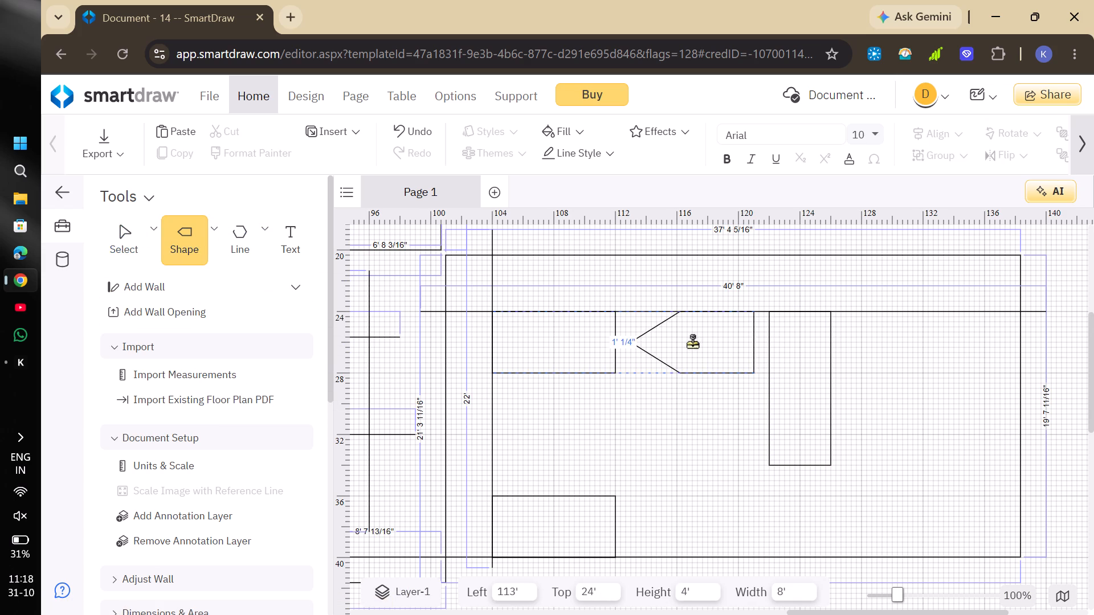
left_click_drag(692, 343, 709, 343)
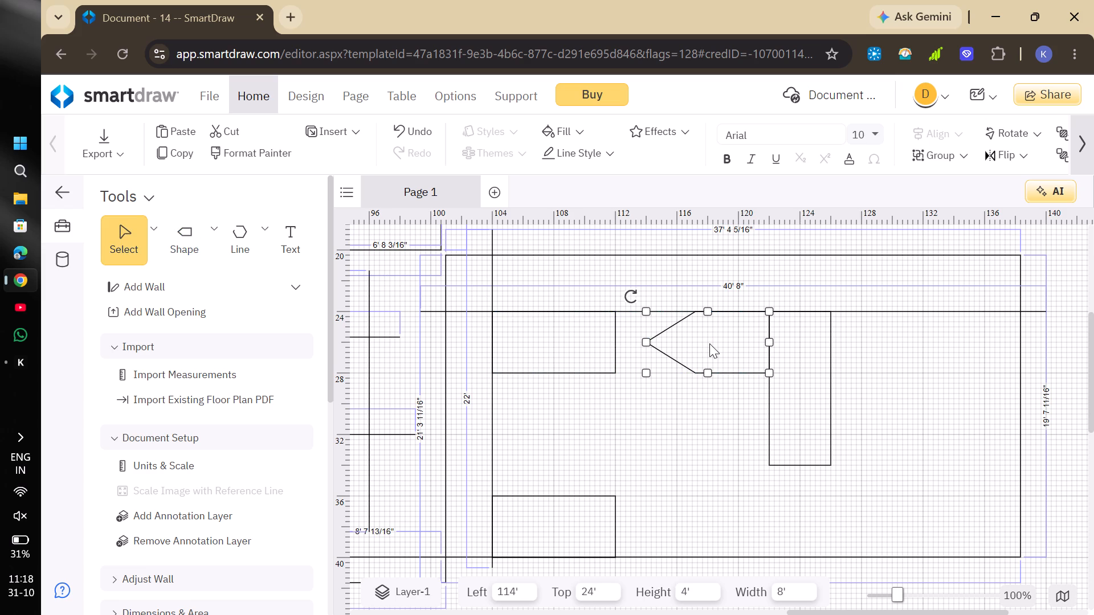
Draw a horizontal straight line about 33' 8" long across the room at 32' down, starting at 102' 4" across.
left_click(263, 248)
left_click(304, 300)
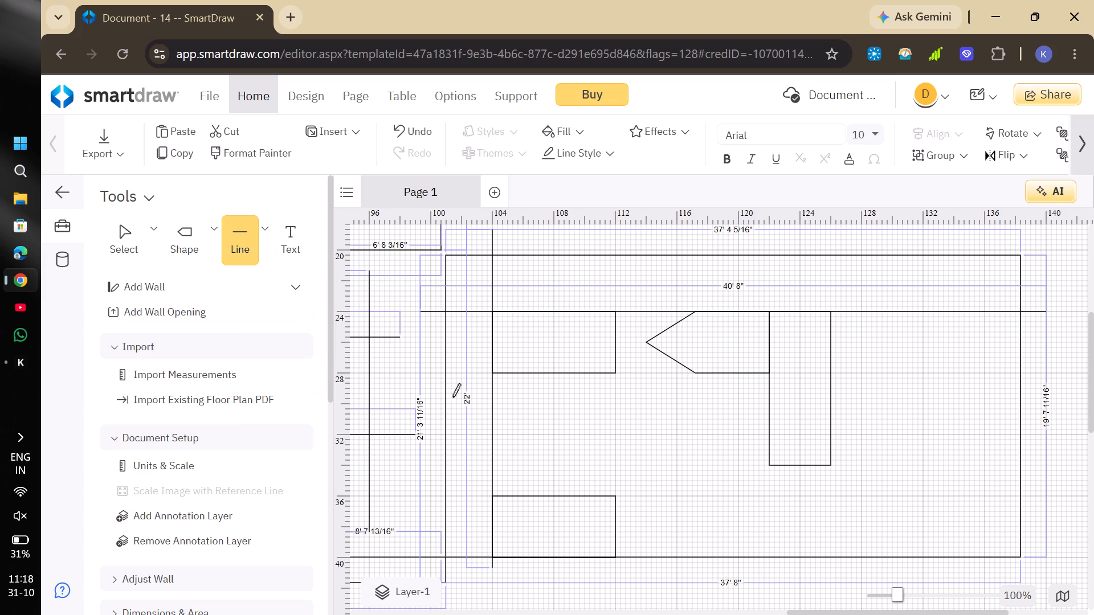
left_click(467, 436)
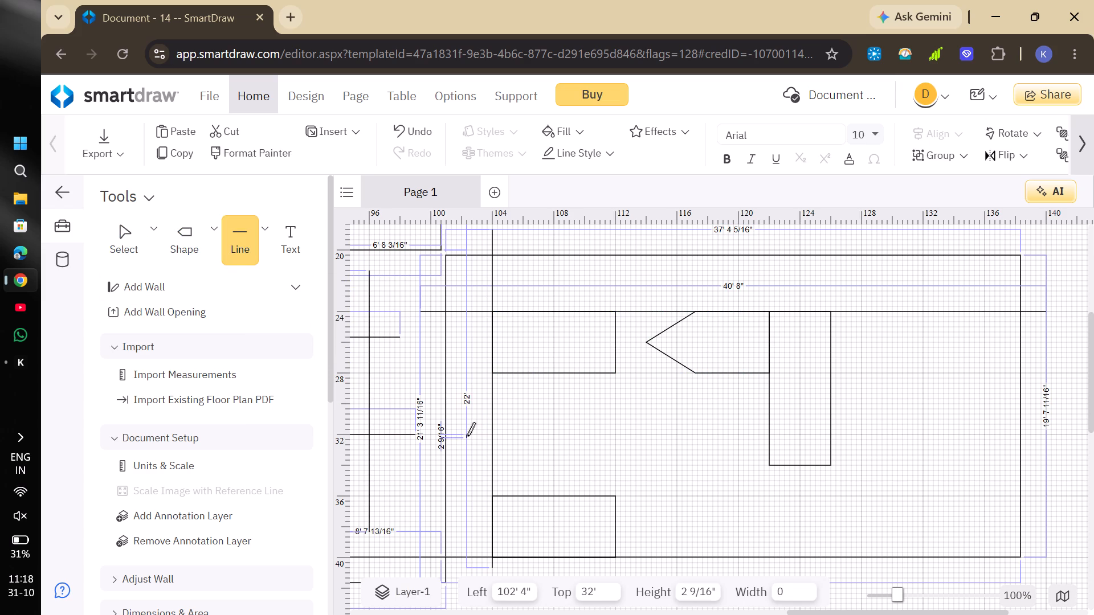
left_click(983, 441)
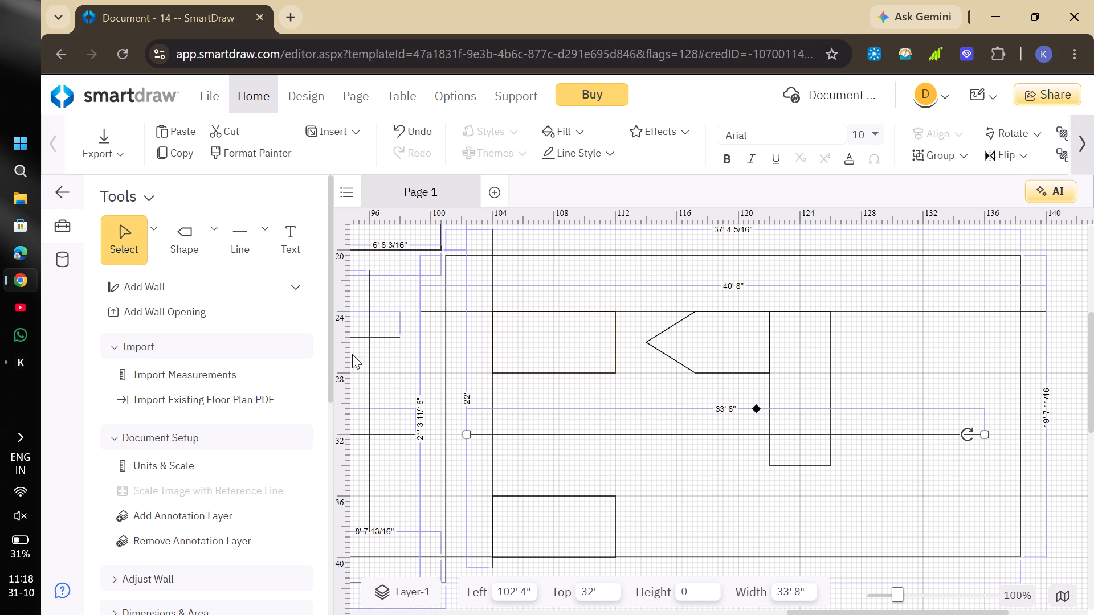
Draw a vertical straight line about 15' long at 130' across, running down from the guide line at 24'.
left_click(231, 245)
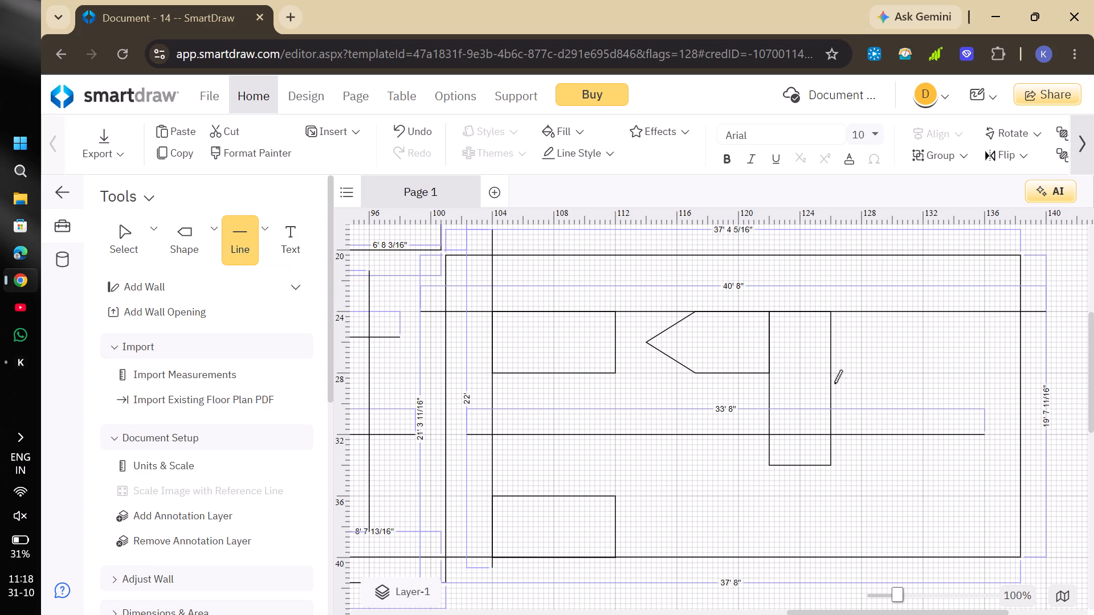
left_click(893, 313)
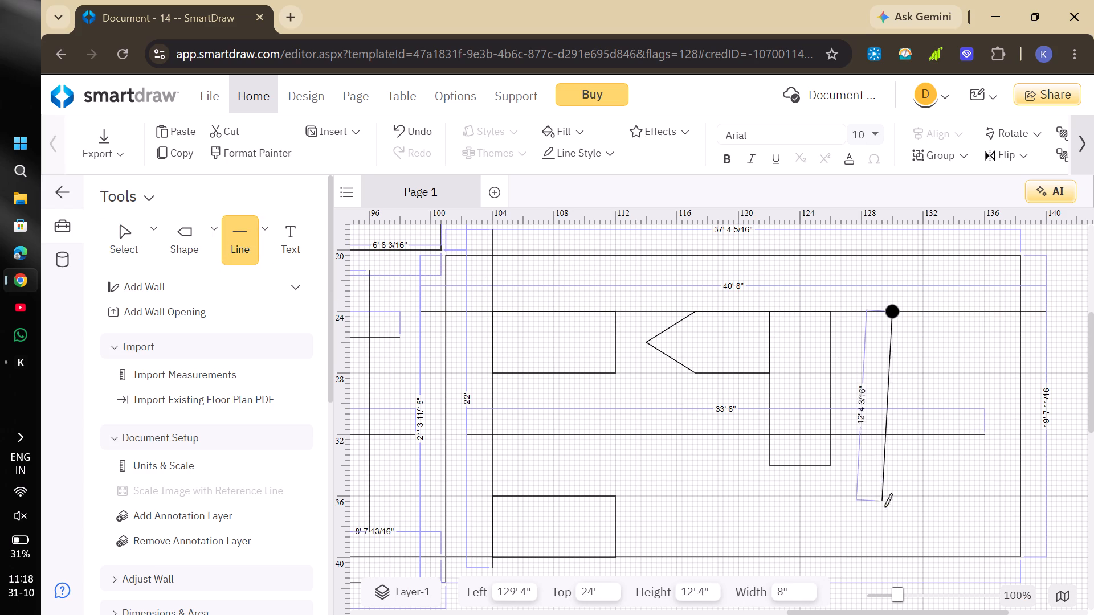
left_click(897, 542)
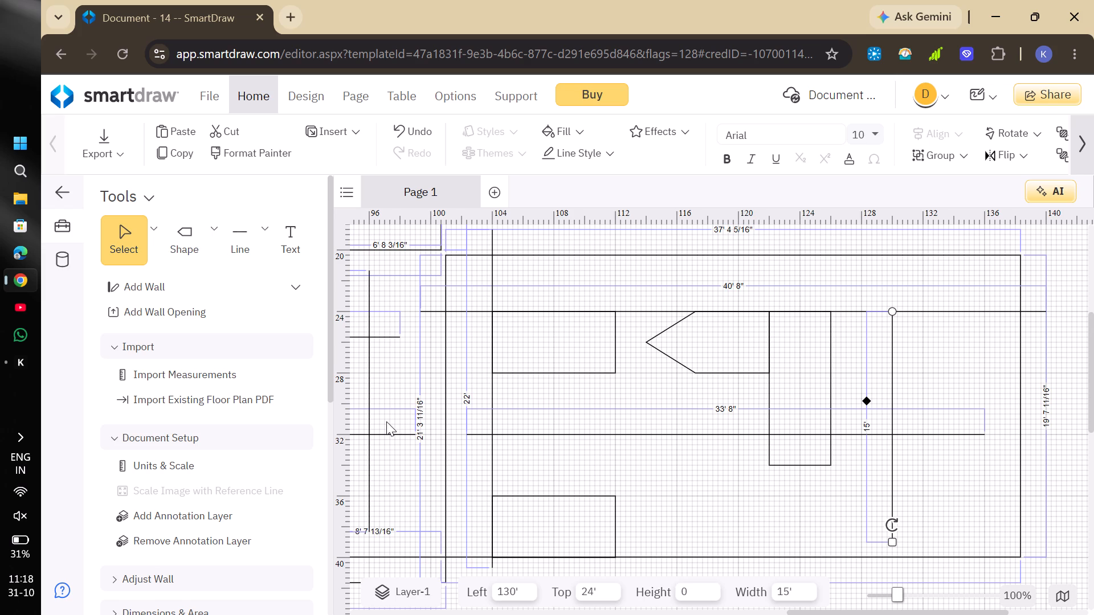
Draw a vertical straight line about 14' 8" long at 113' 8" across, from the lower wall up to the pentagon's tip.
left_click(242, 218)
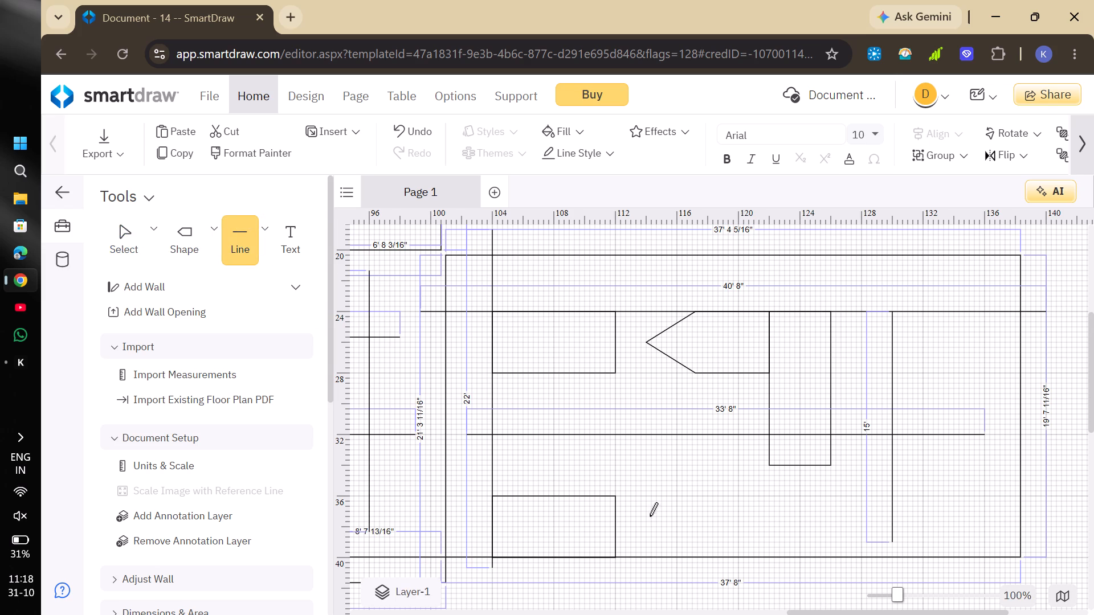
left_click(641, 547)
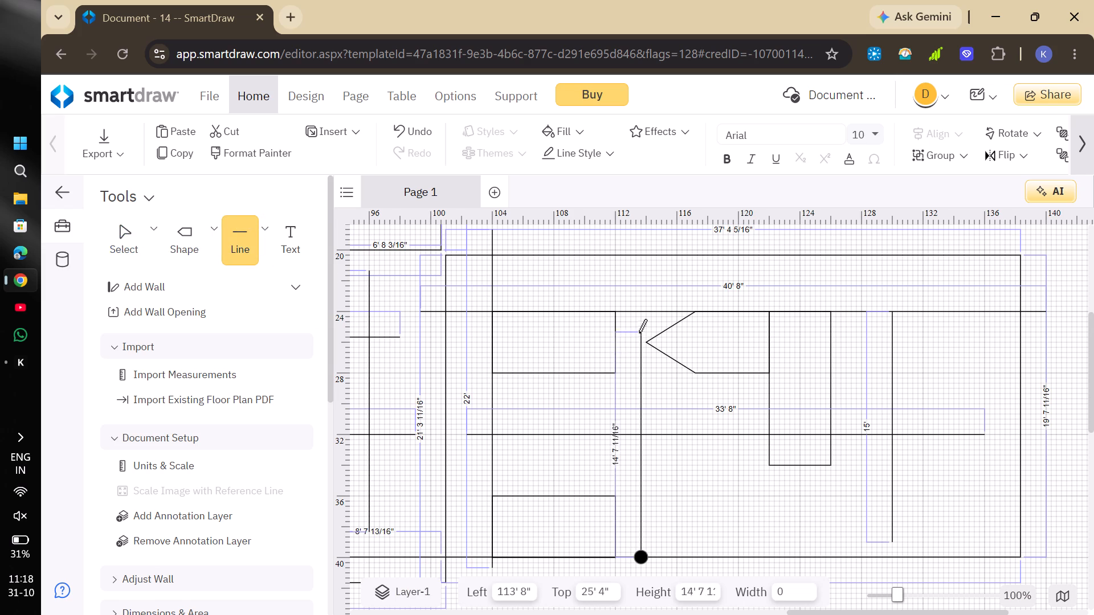
left_click(639, 331)
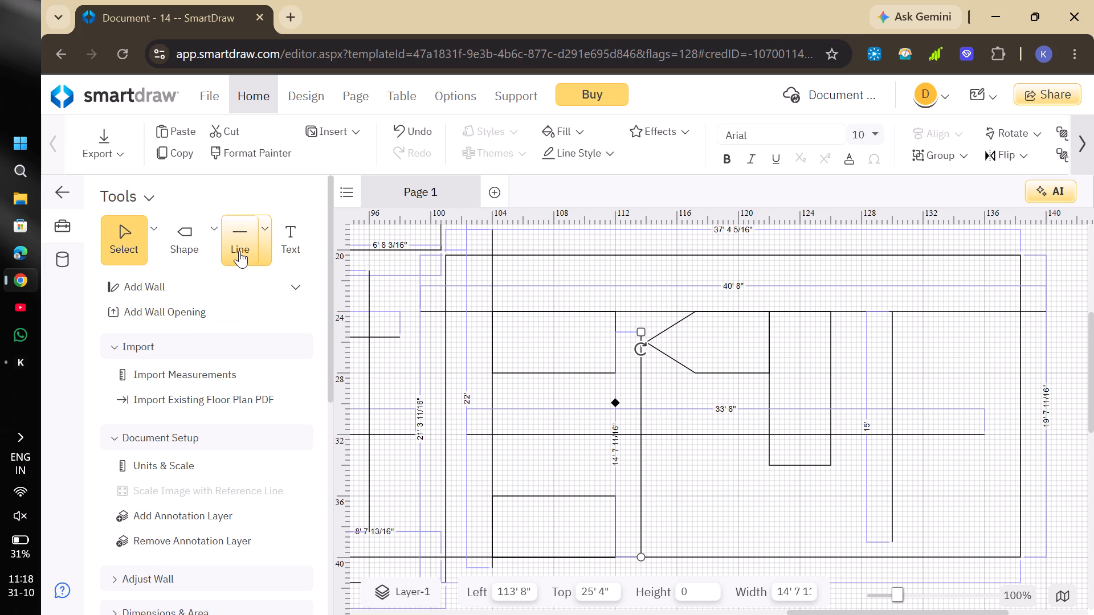
Draw a horizontal straight line about 28' long at 33' 8" down, starting at 108' across.
left_click(240, 252)
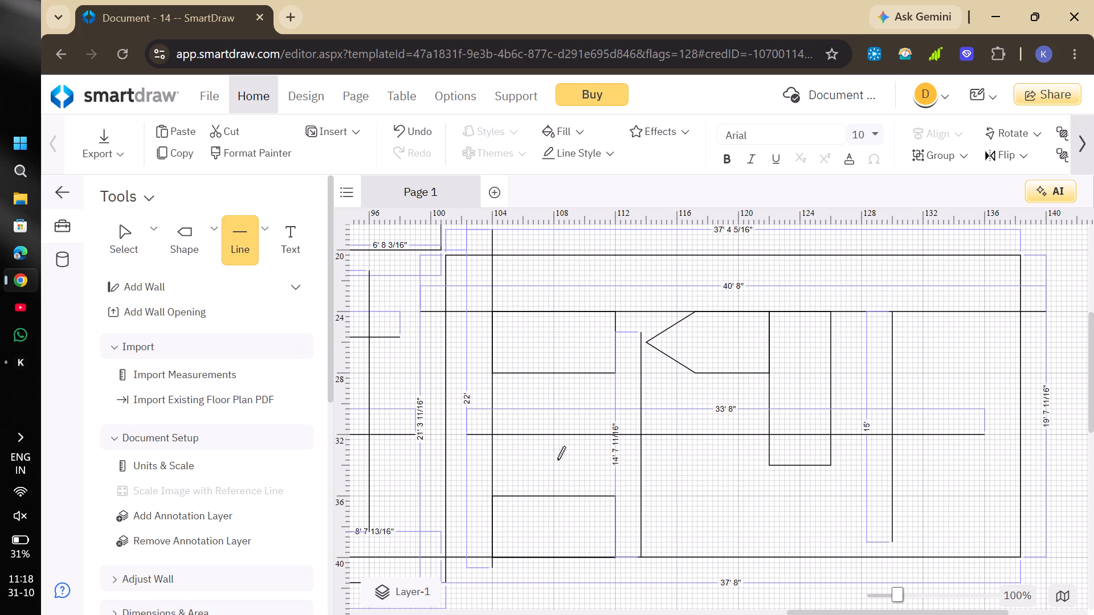
left_click(555, 459)
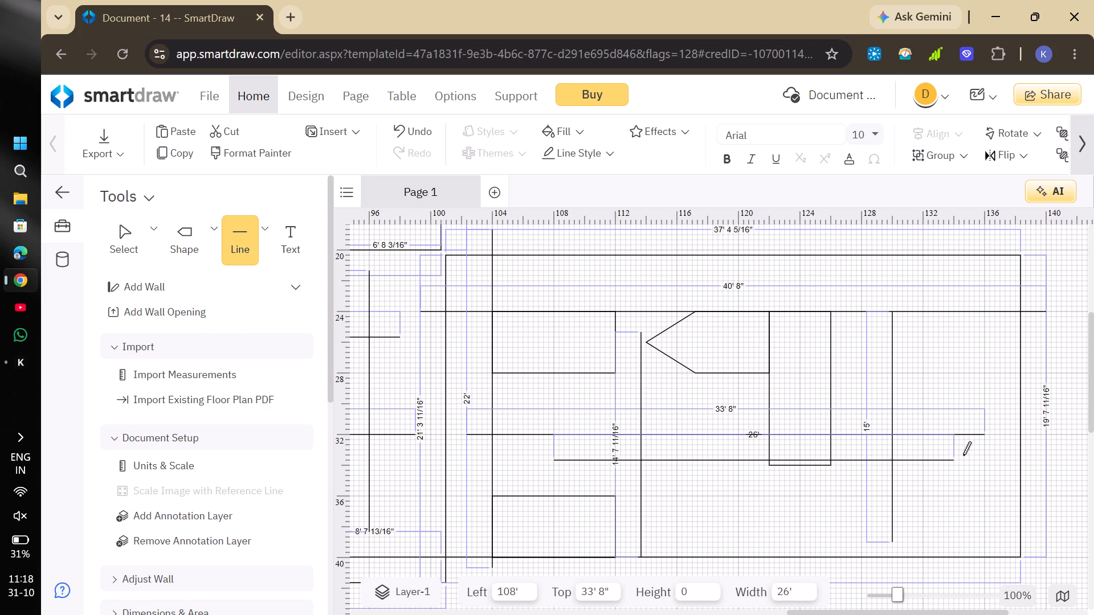
left_click(983, 456)
Draw a closed polygon-line room about 41' 8" by 19' 8" on the first eastern room's far side, starting at its upper corner.
scroll(983, 456, "left", 1)
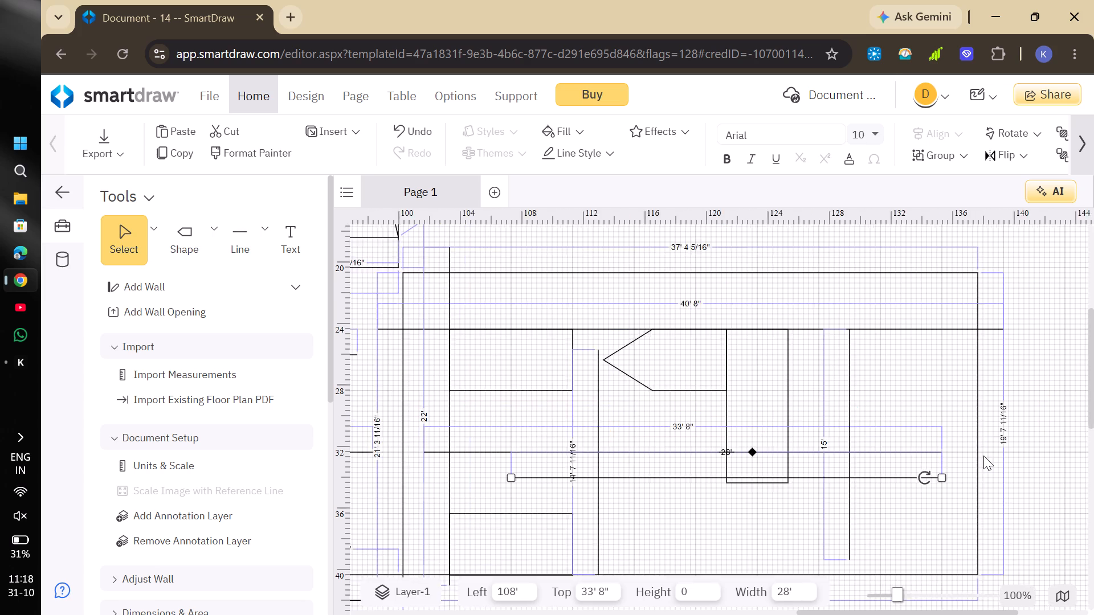
scroll(983, 456, "left", 7)
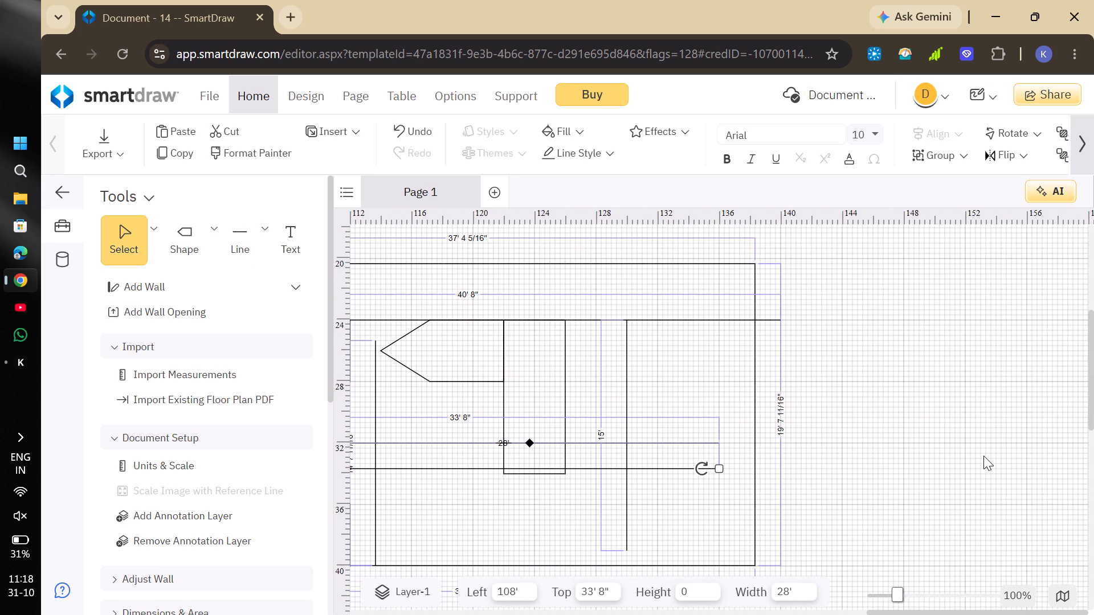
left_click(261, 257)
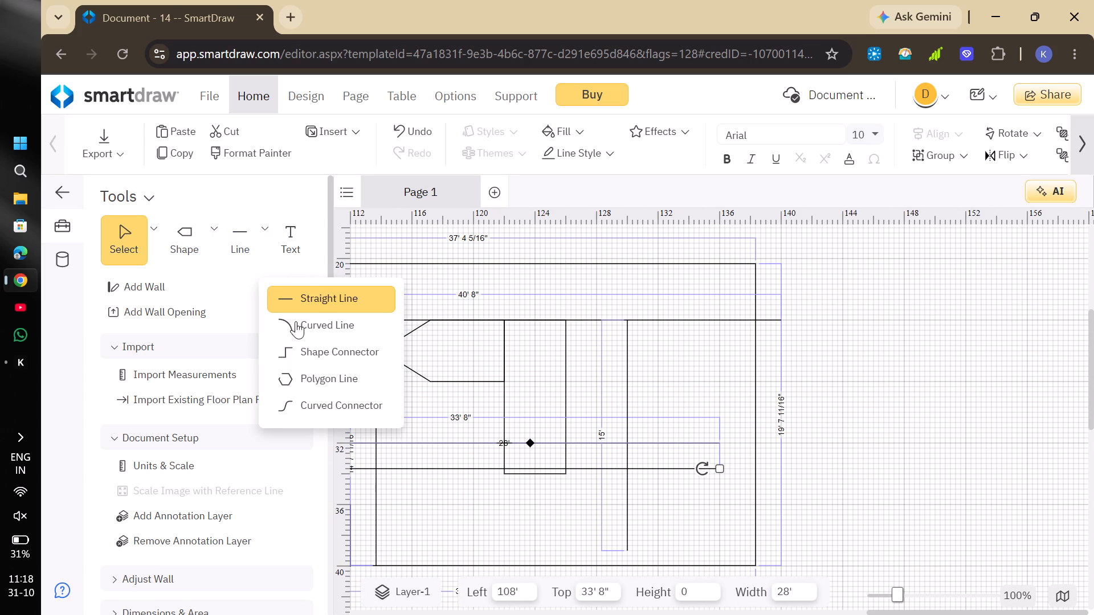
left_click(333, 387)
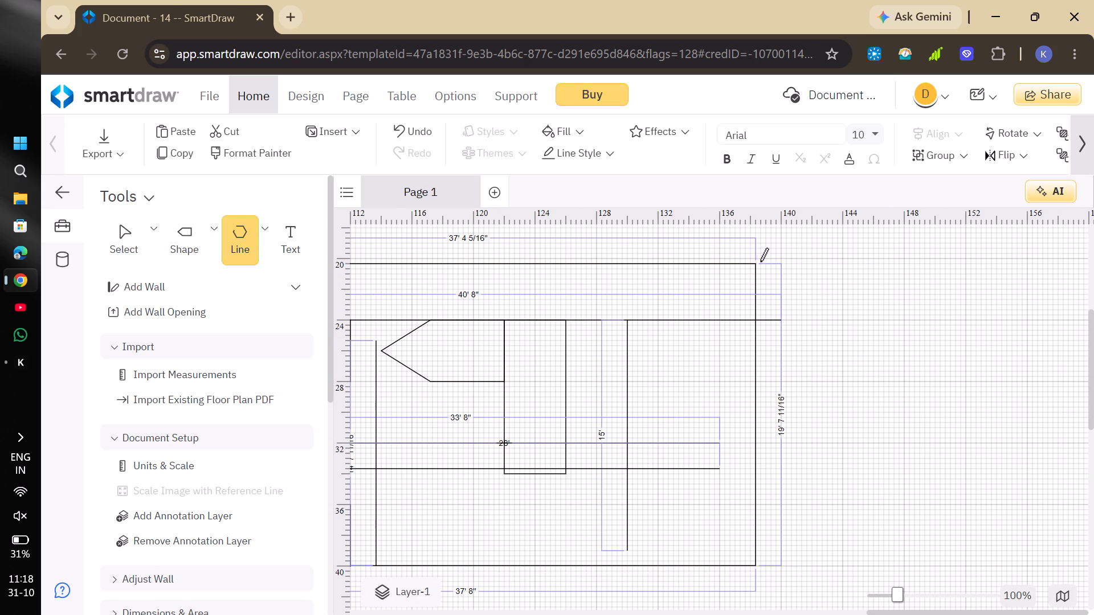
left_click(756, 264)
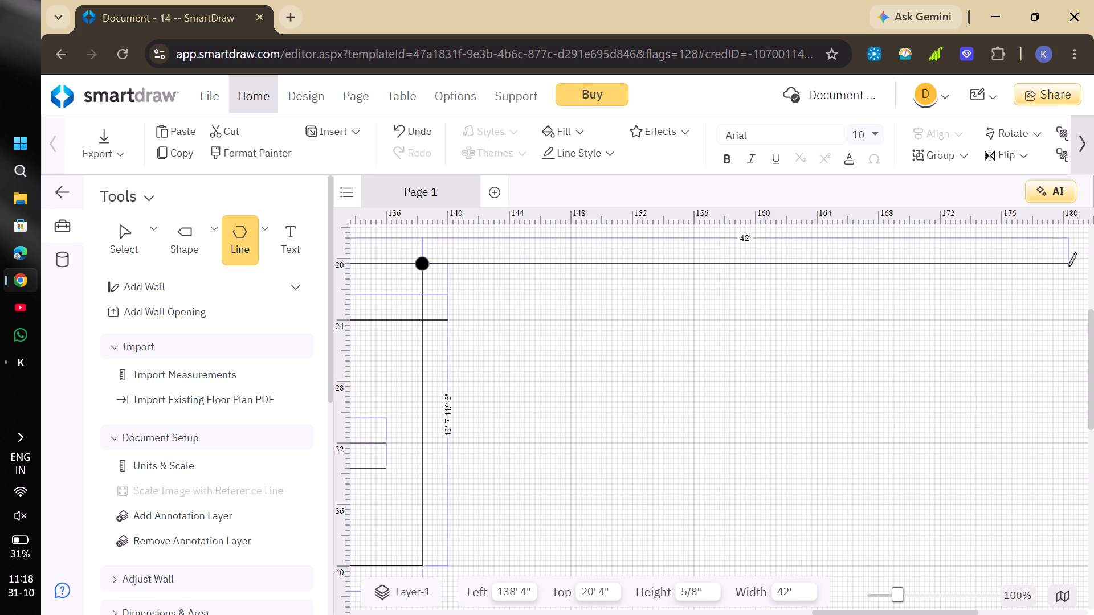
left_click(1064, 266)
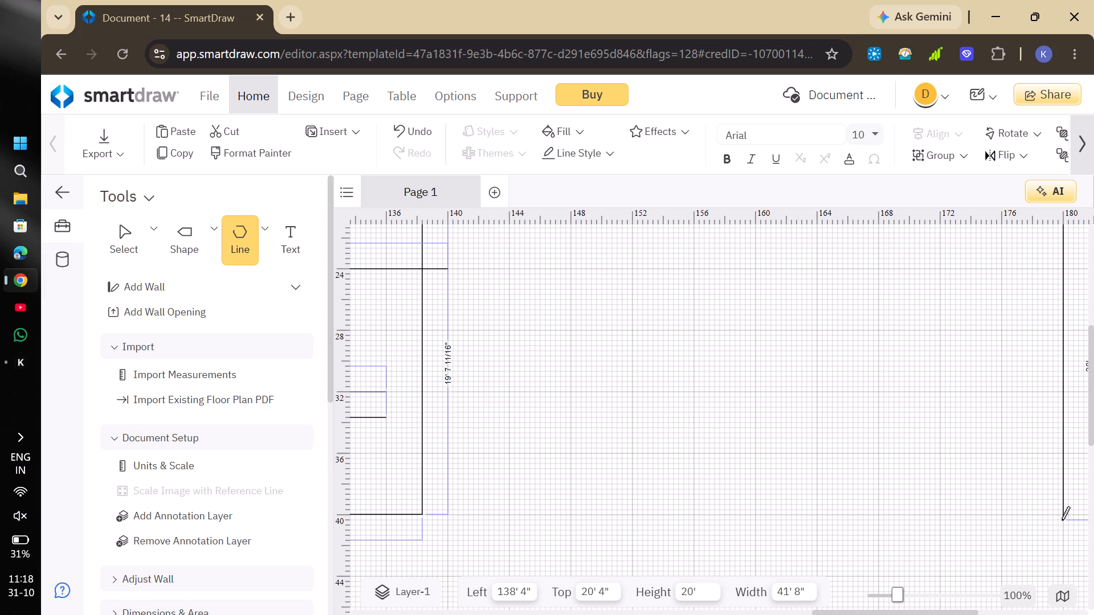
left_click(1059, 514)
left_click(420, 515)
scroll(420, 515, "left", 1)
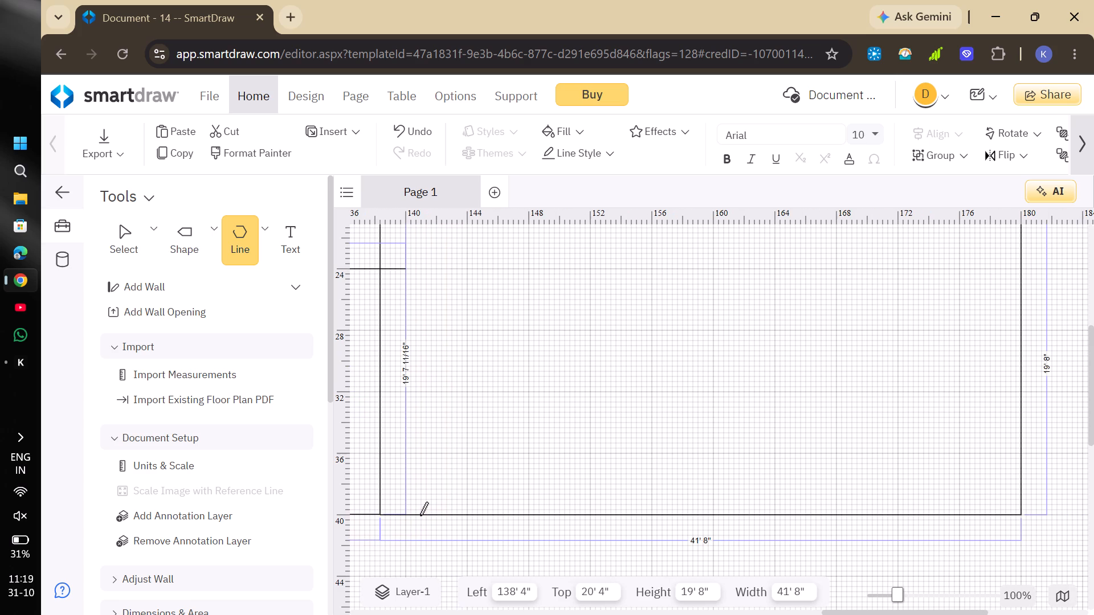
scroll(420, 515, "left", 1)
scroll(420, 515, "up", 1)
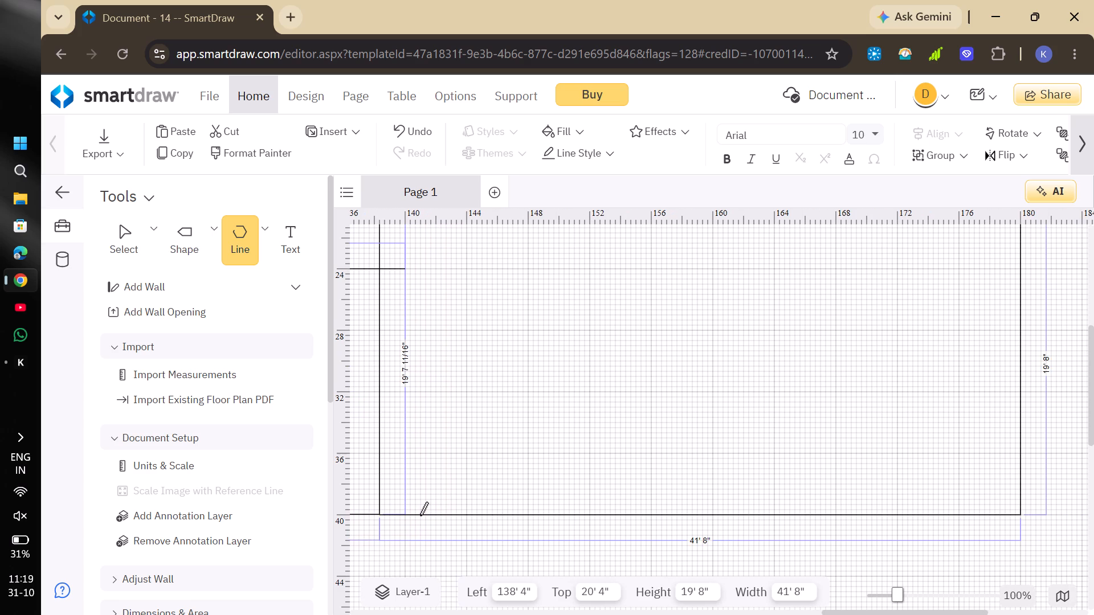
scroll(420, 515, "up", 1)
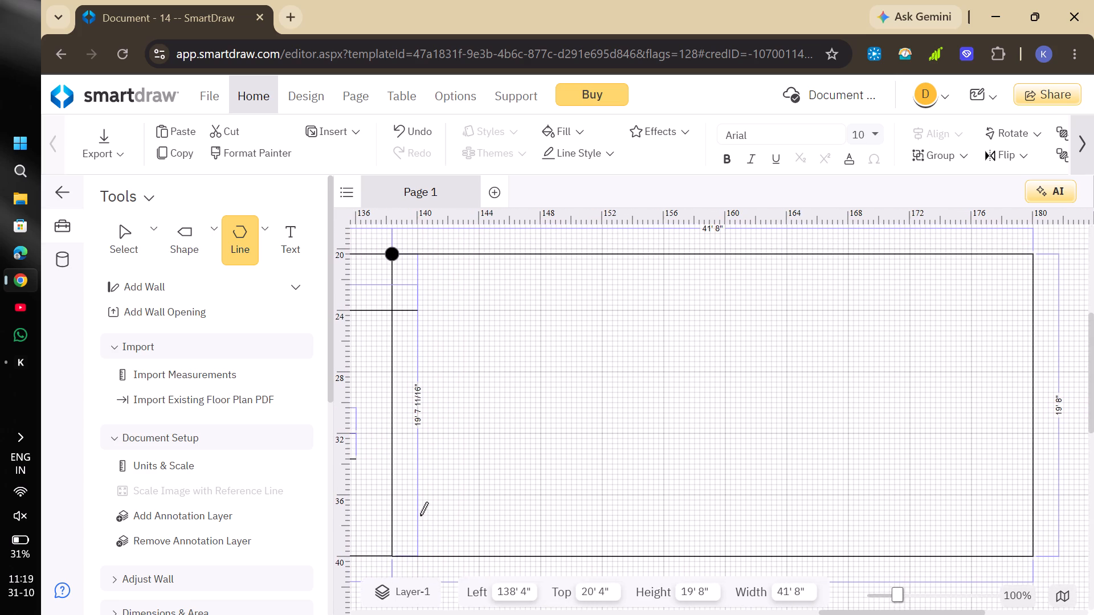
scroll(420, 515, "up", 1)
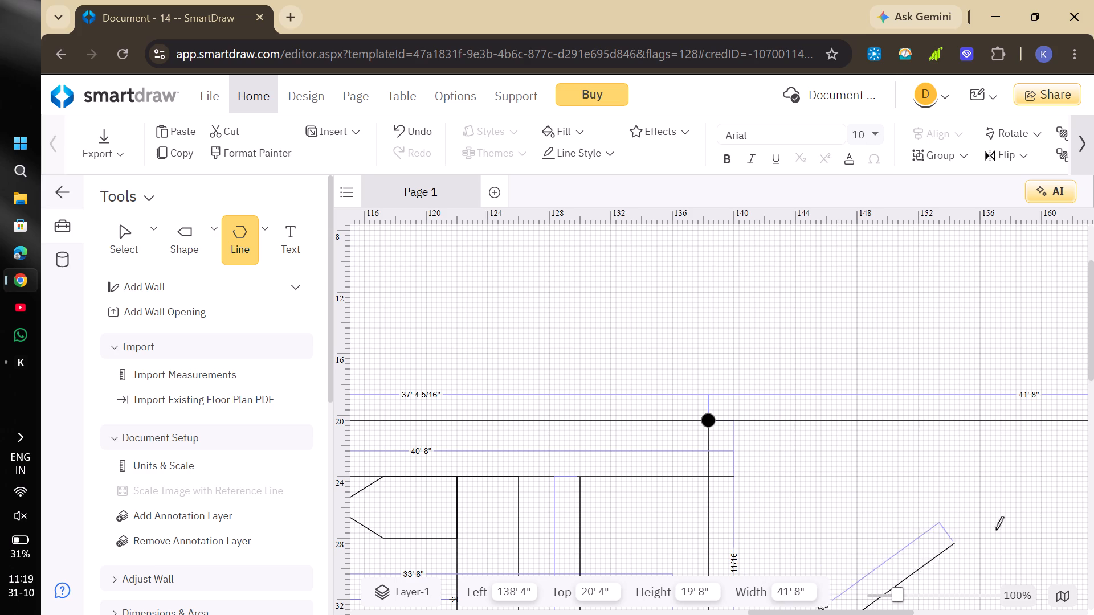
left_click(709, 425)
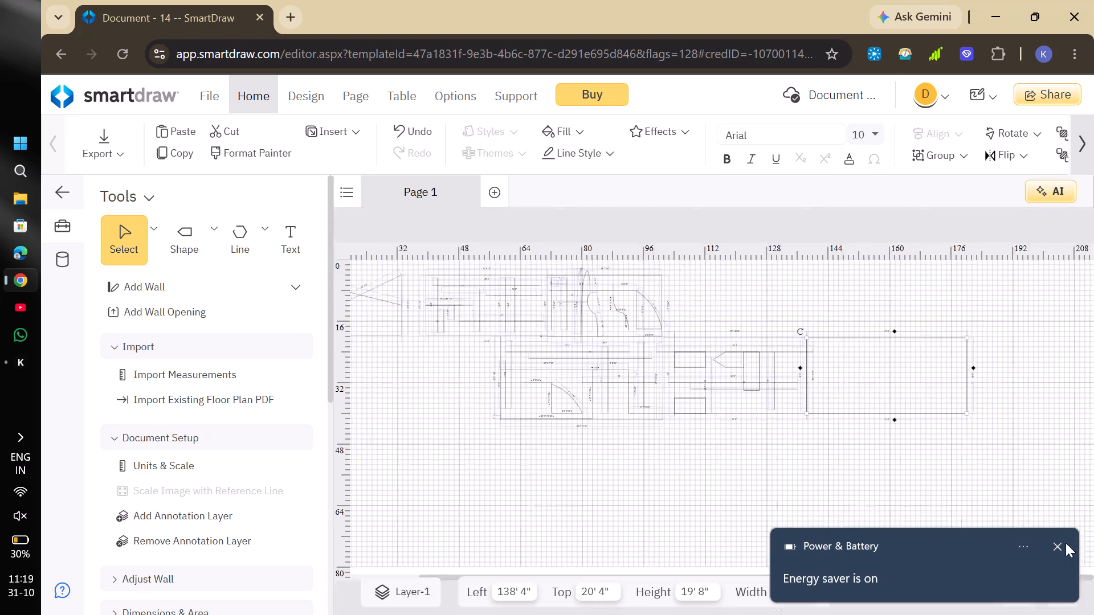
Draw a large polygon-line outline about 135' 9" wide and 69' 4" high below the plan, from its lower west corner to the newest room's lower east corner.
left_click(1054, 546)
scroll(1054, 546, "down", 1)
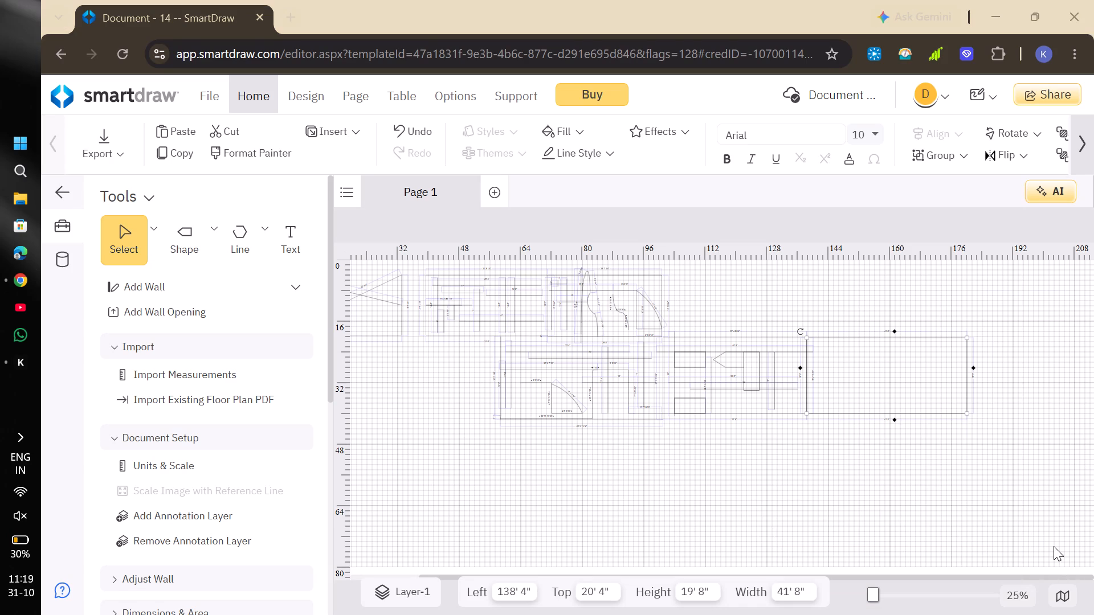
scroll(1054, 546, "down", 1)
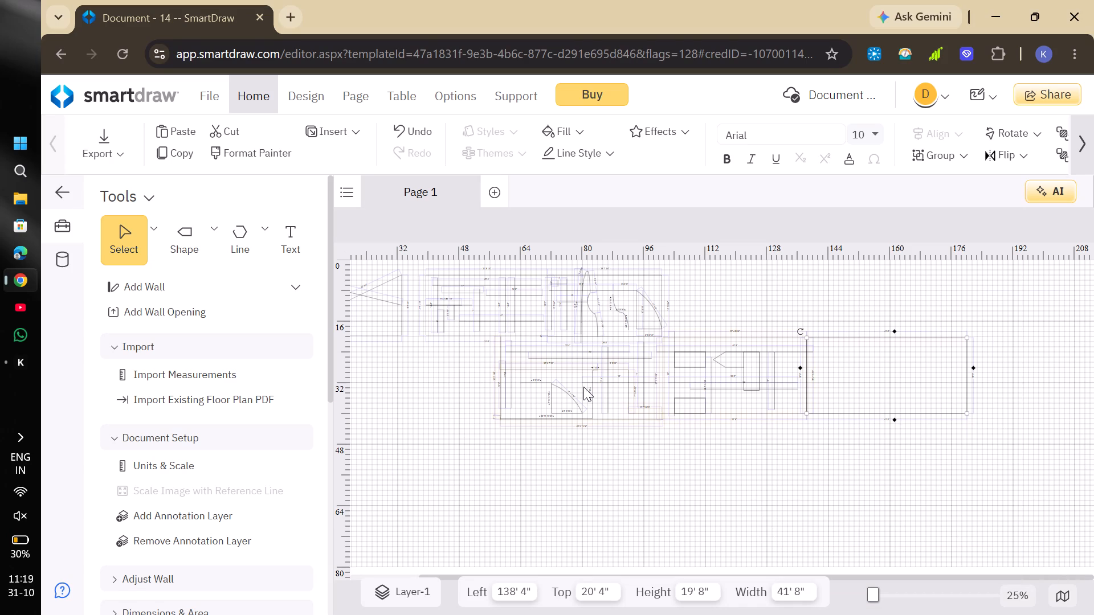
left_click(249, 245)
left_click(496, 420)
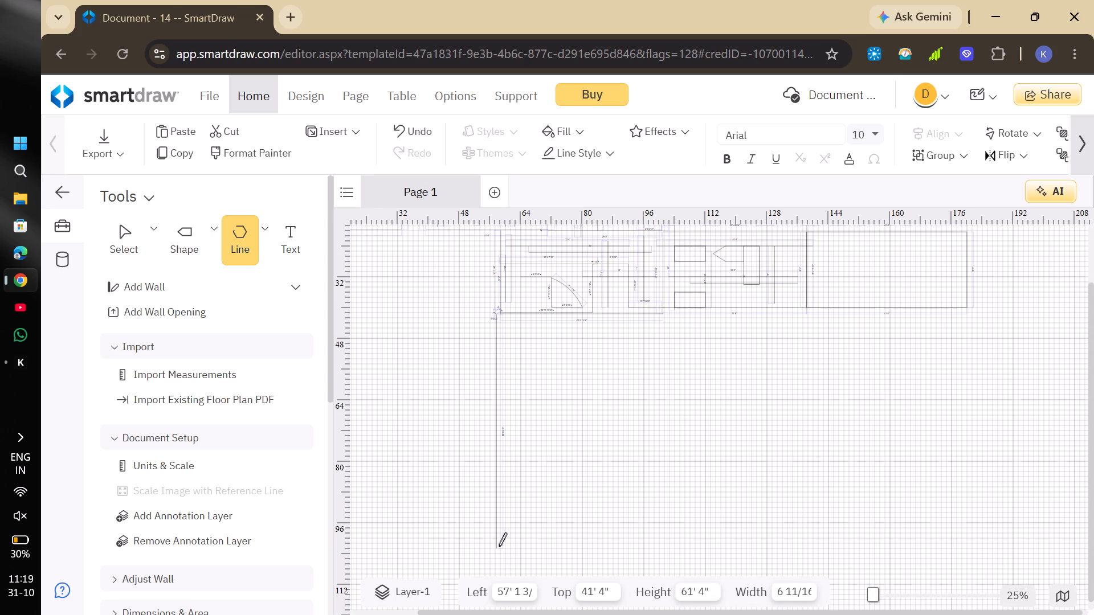
left_click(496, 568)
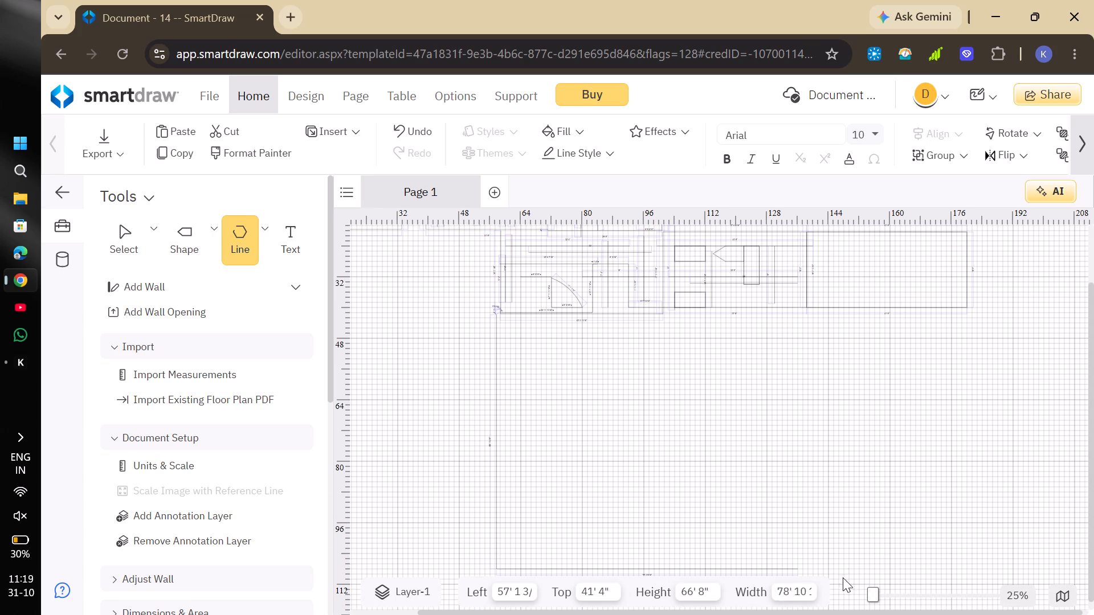
left_click(1012, 568)
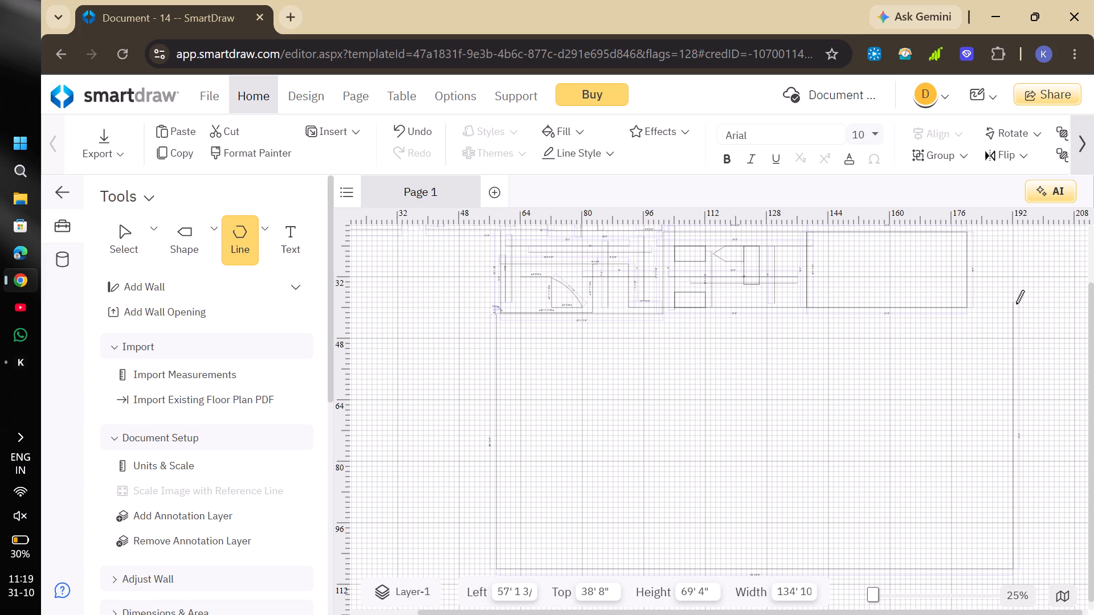
left_click(1016, 304)
double_click(968, 303)
Add a rectangle 93' 4" wide and 16' high inside the large outline, at 57' 4" across and 48' down.
left_click(270, 249)
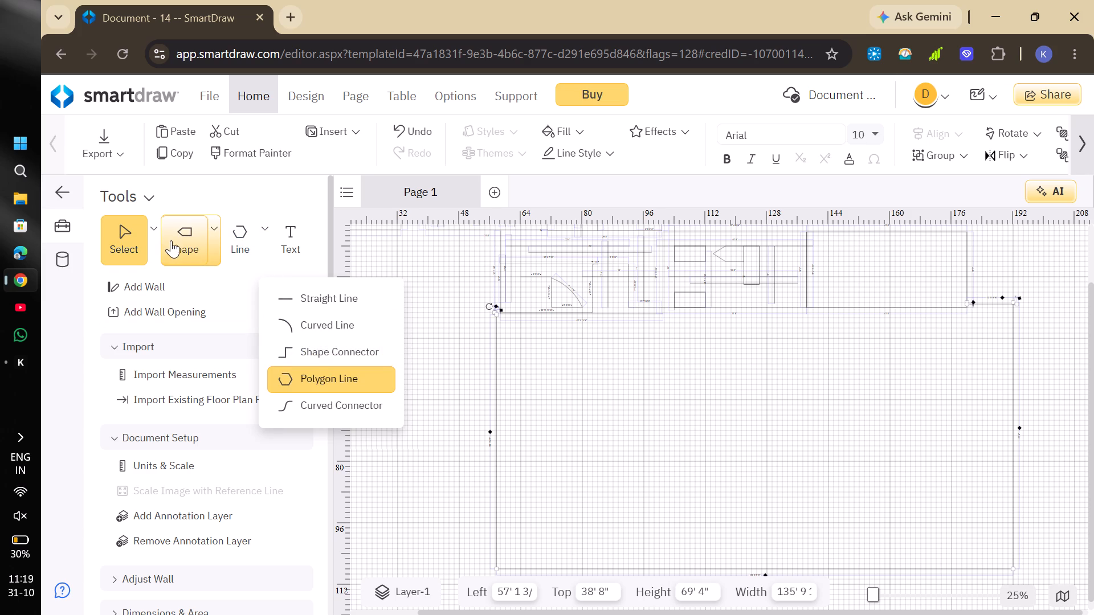
left_click(169, 239)
left_click(215, 246)
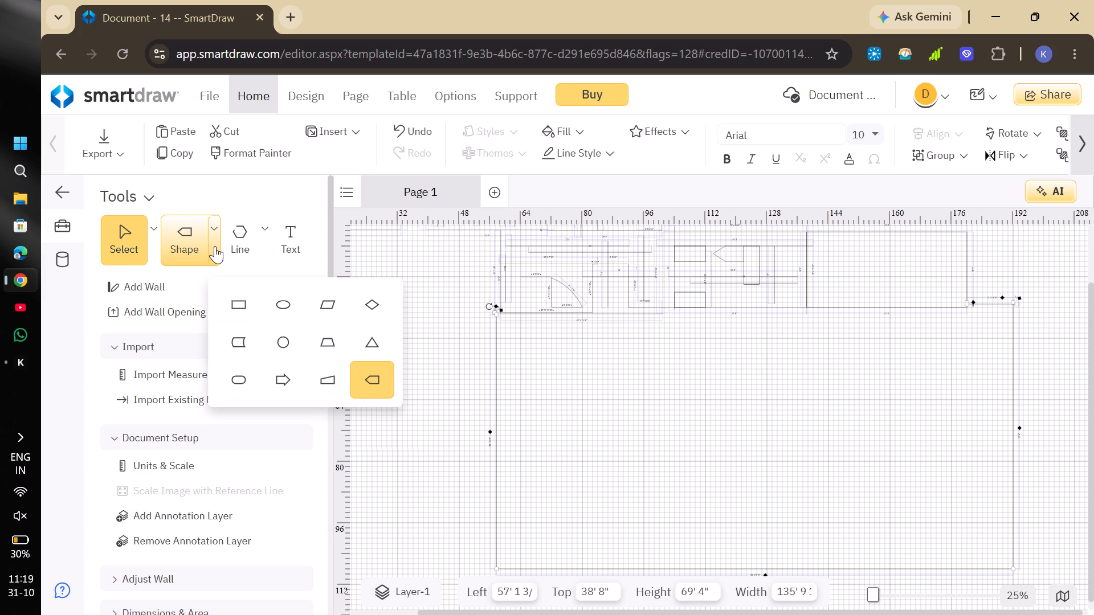
left_click(226, 307)
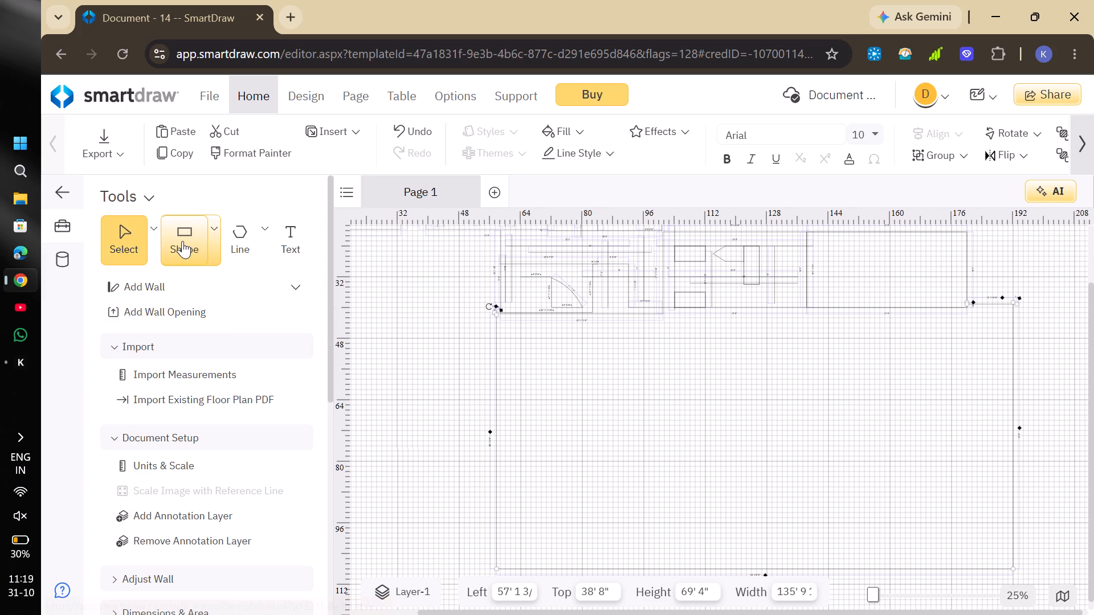
left_click_drag(182, 241, 509, 346)
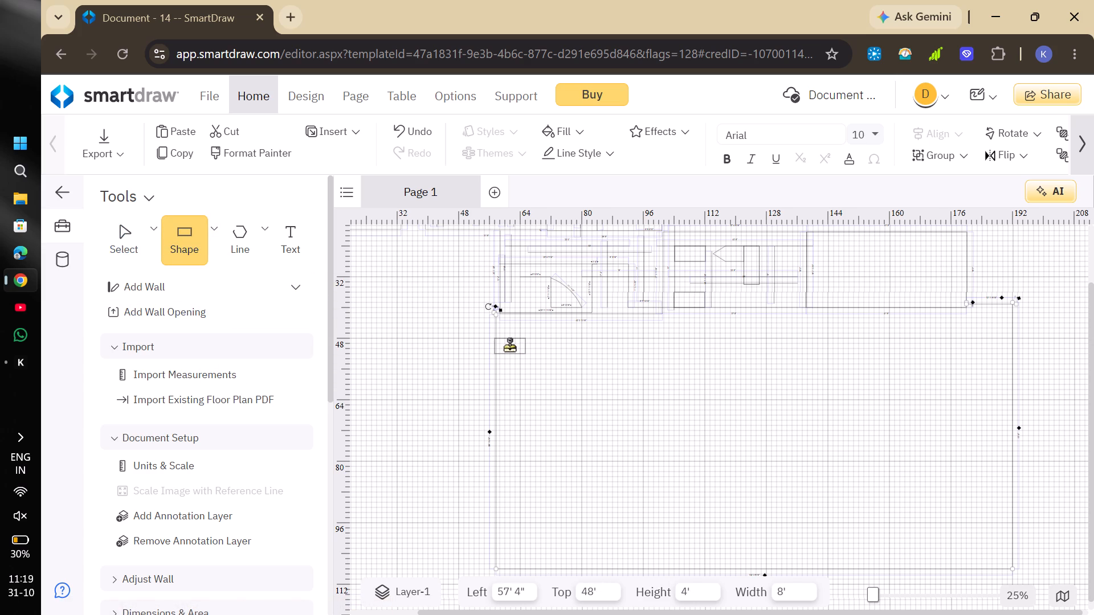
left_click_drag(509, 346, 509, 344)
left_click_drag(509, 344, 513, 346)
left_click_drag(513, 346, 511, 346)
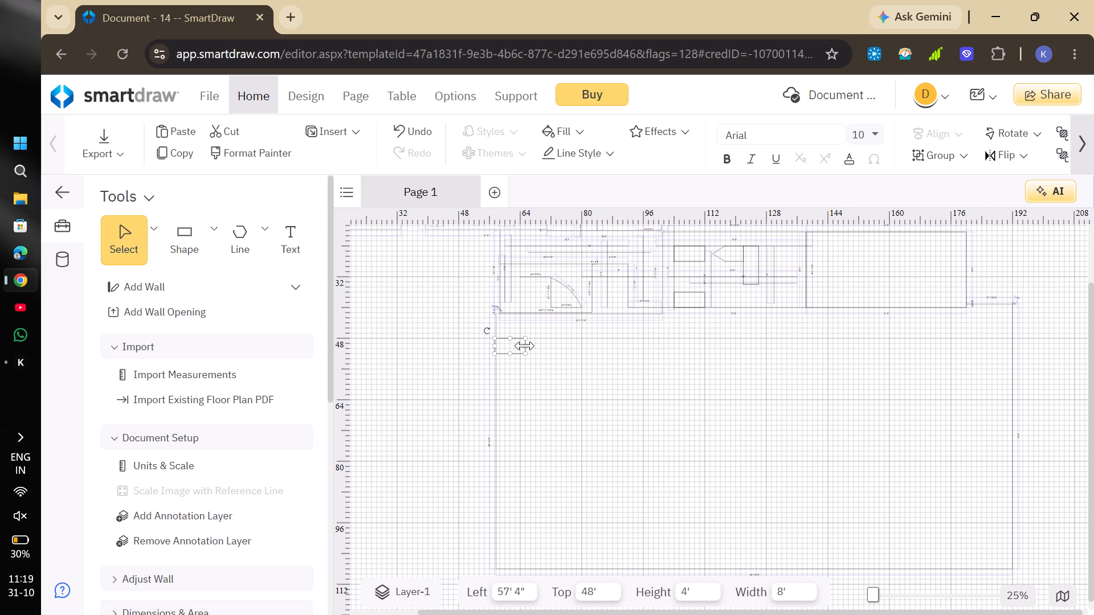
left_click_drag(525, 346, 831, 352)
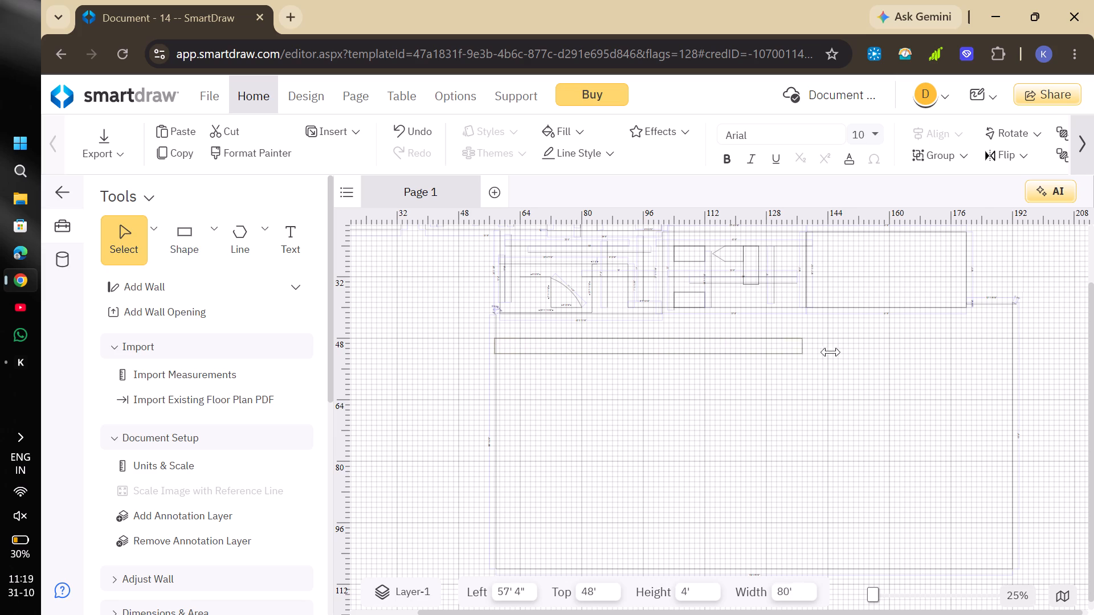
left_click_drag(831, 352, 855, 354)
left_click_drag(674, 352, 679, 393)
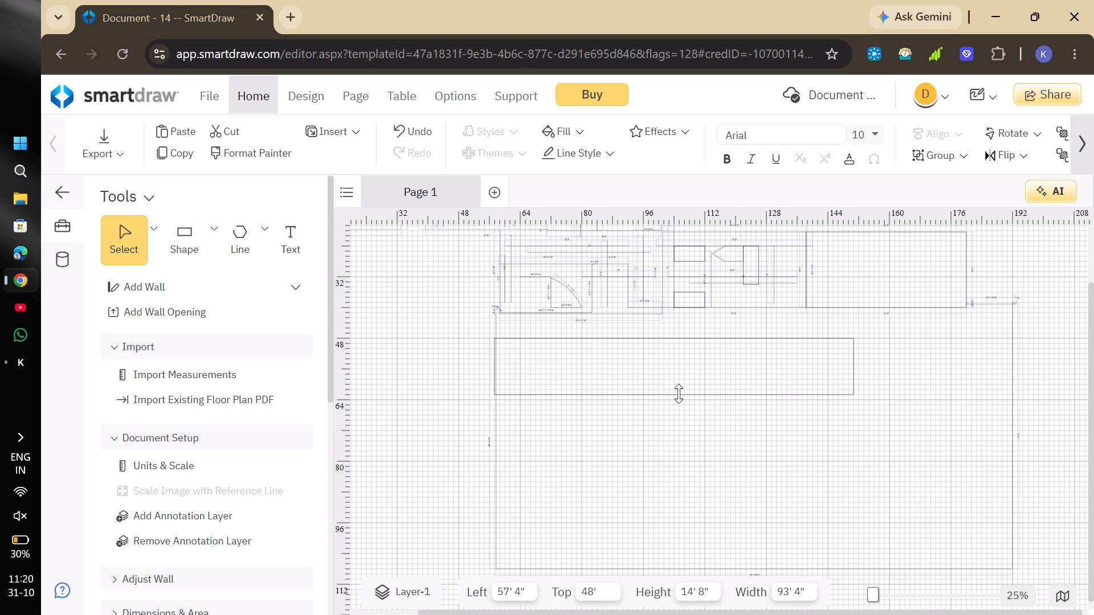
left_click_drag(679, 393, 679, 397)
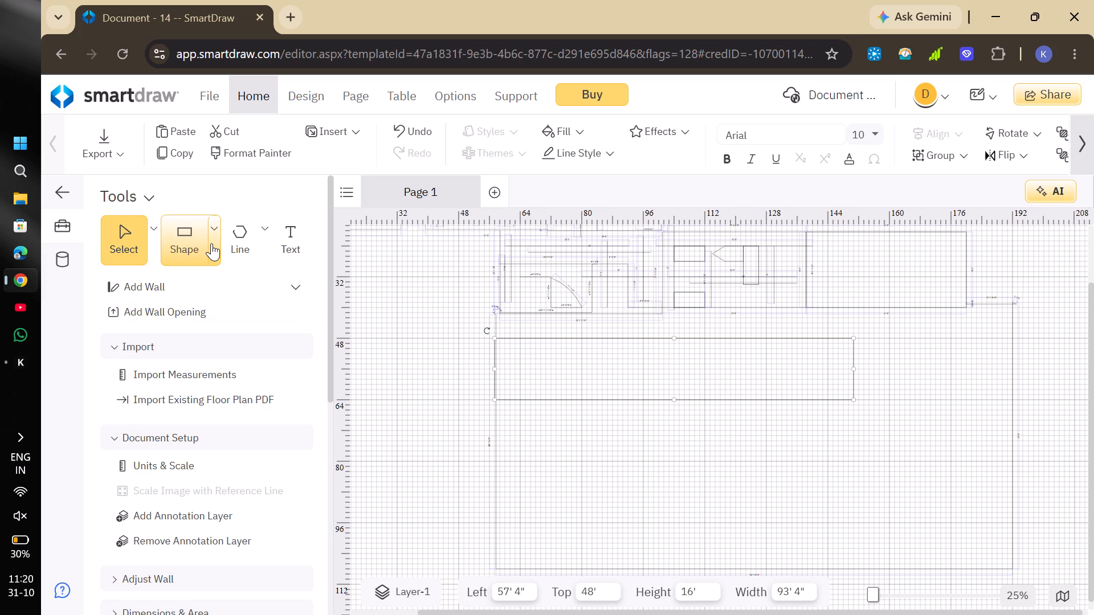
Draw a vertical straight line about 30' 8" long at 64' across, running down from the long rectangle's upper edge.
left_click(211, 243)
left_click(255, 246)
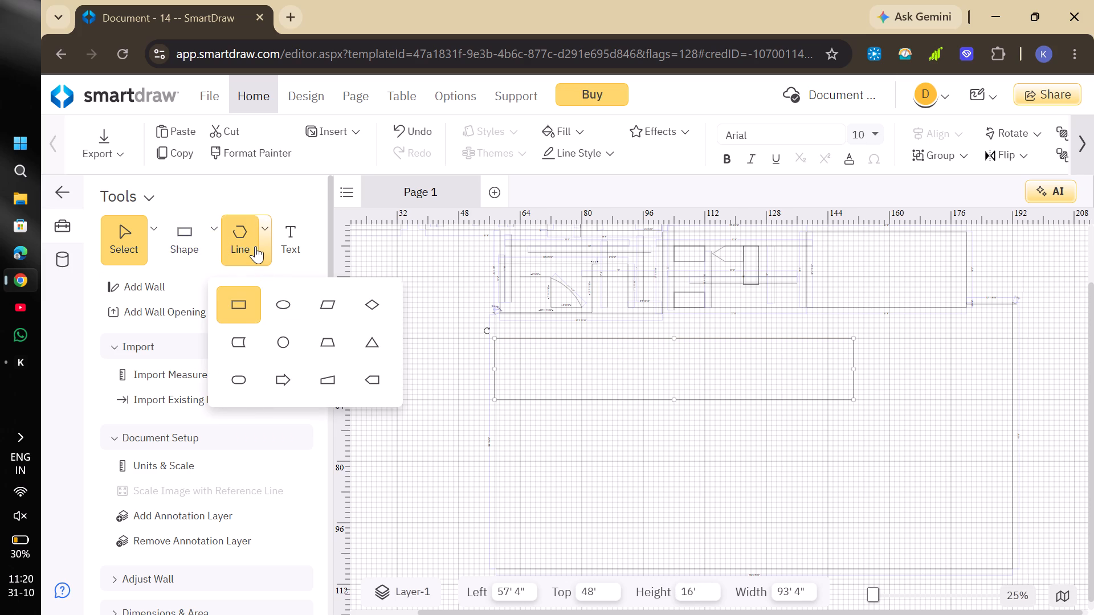
left_click(267, 251)
left_click(299, 293)
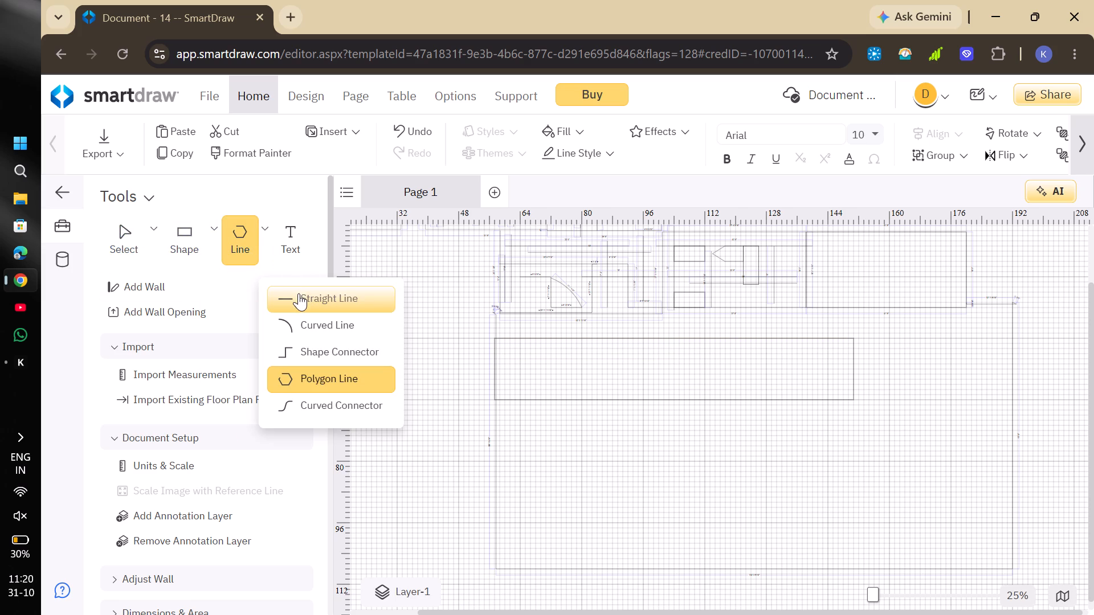
left_click_drag(520, 337, 522, 453)
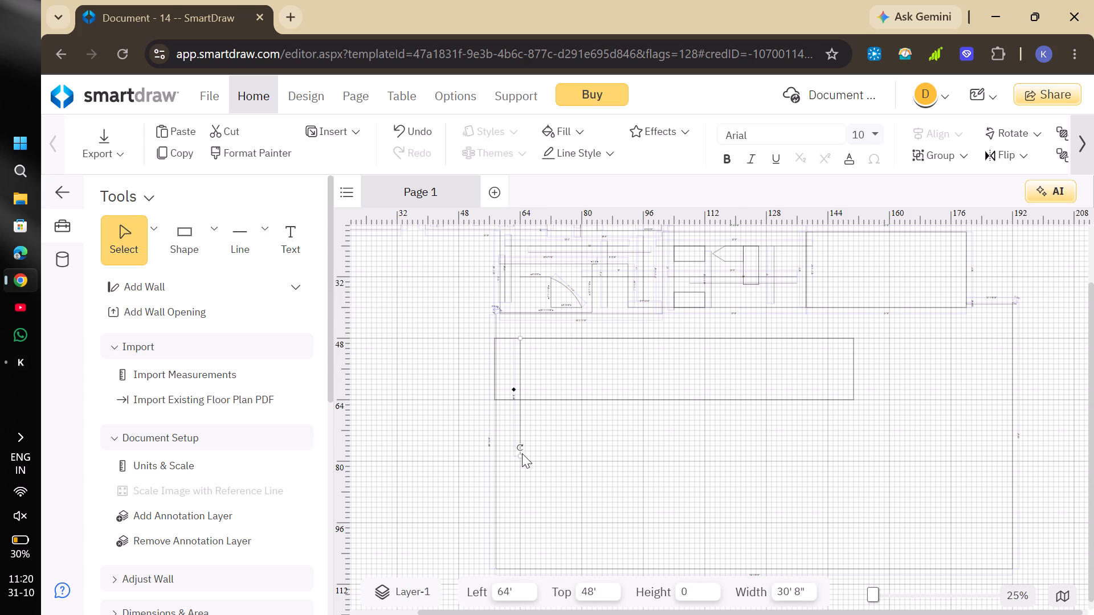
Draw a nearly vertical straight line about 10' 8" high near 80' across, from the long rectangle's lower edge up into it.
left_click(239, 245)
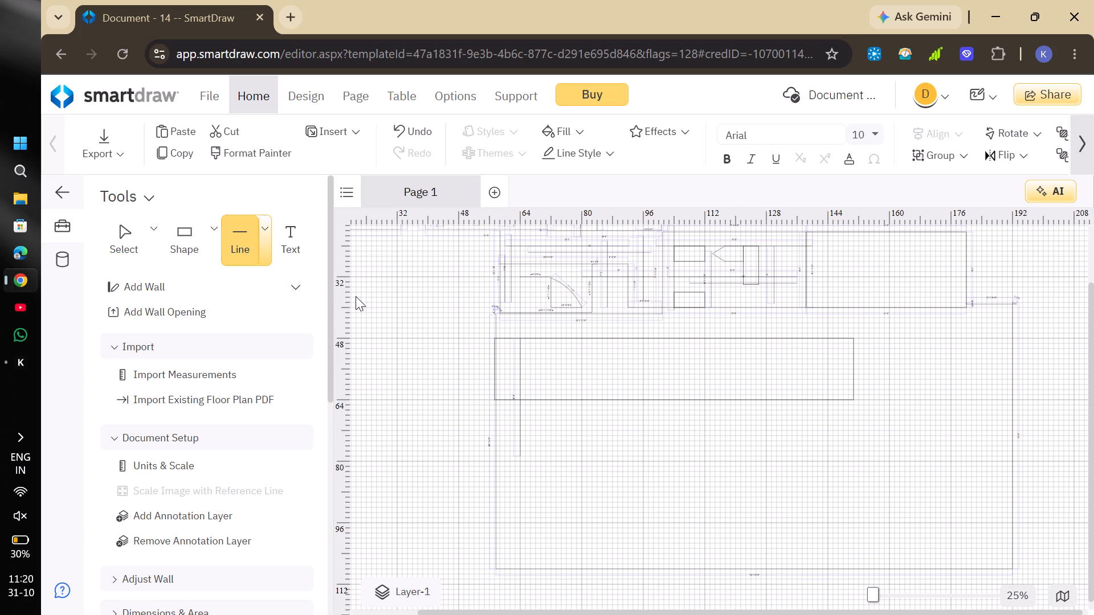
left_click(548, 397)
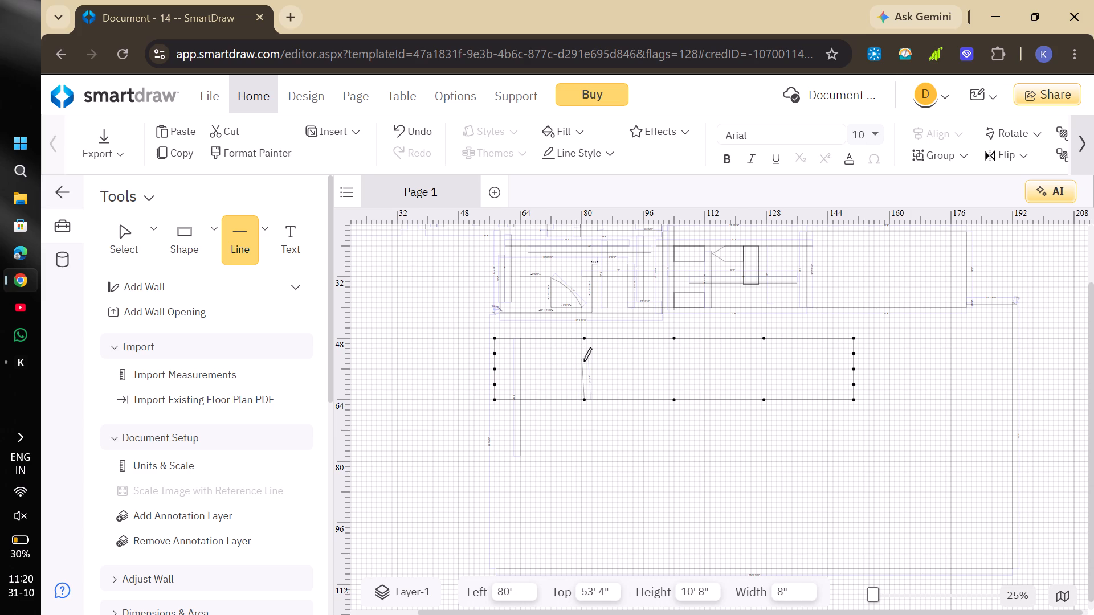
left_click(583, 360)
Draw a vertical straight line about 10' 8" long at 92' across, starting above the long rectangle's upper edge and ending inside it.
left_click(235, 225)
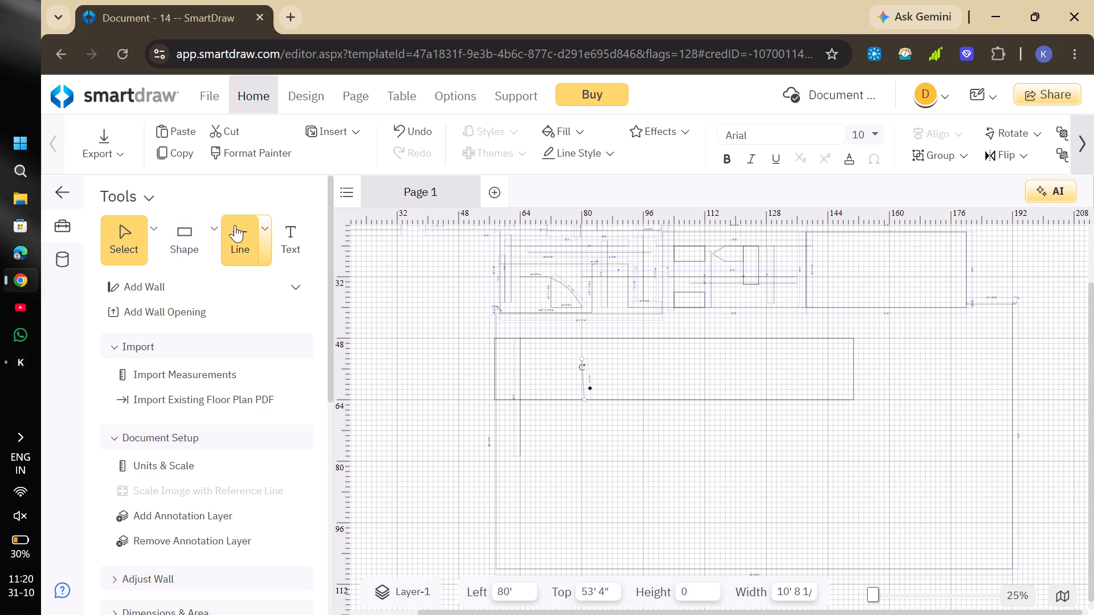
left_click(627, 327)
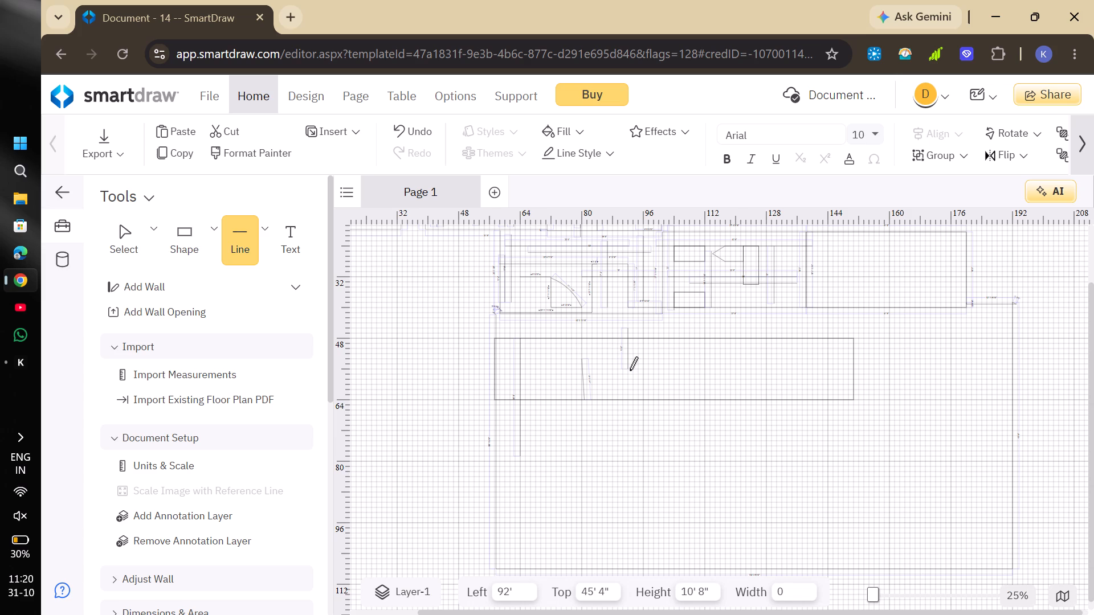
left_click(630, 370)
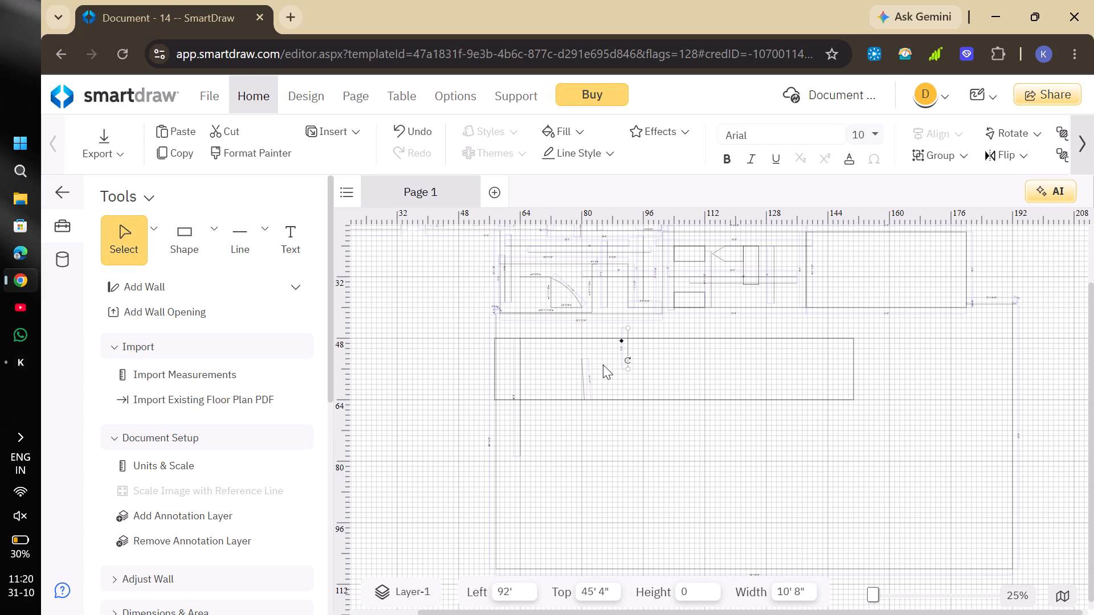
Draw a vertical straight line about 13' 4" long near 86' 8" across, from below the long rectangle's lower edge up into it.
left_click(242, 242)
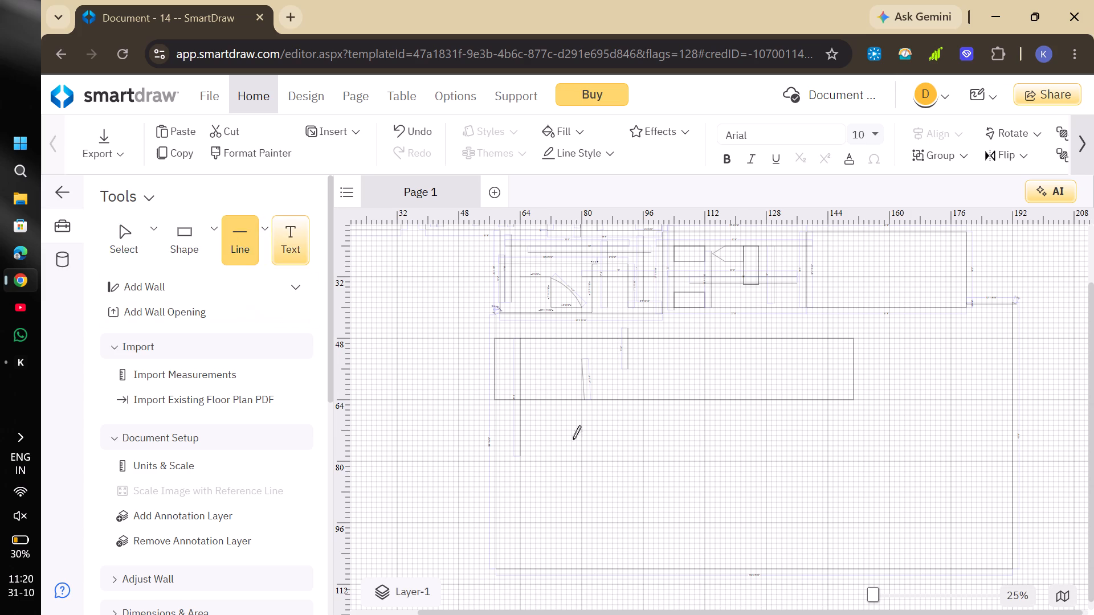
left_click(608, 416)
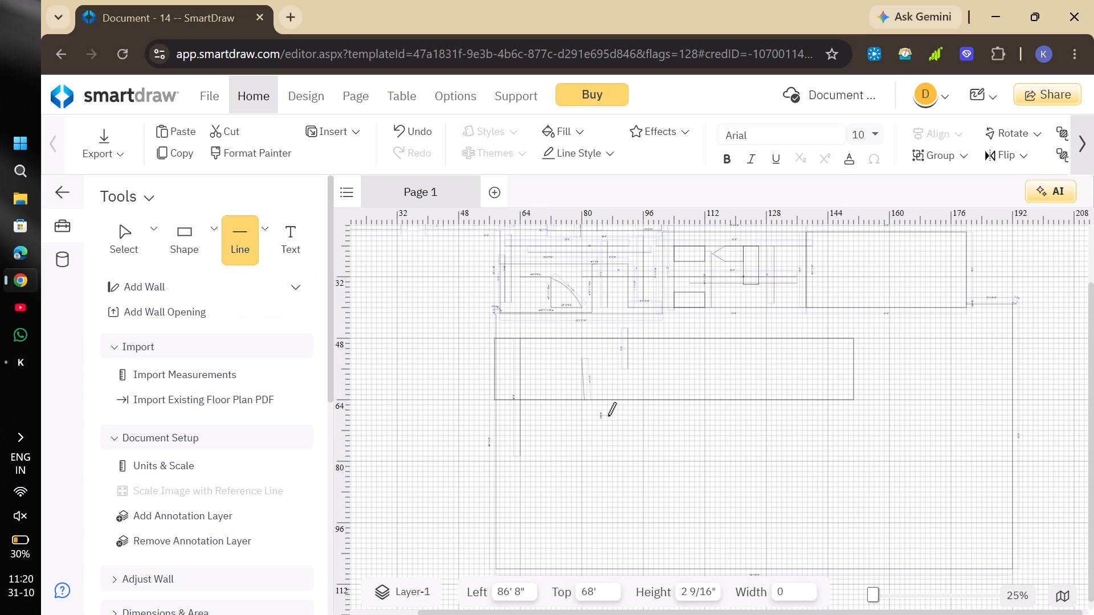
left_click(605, 363)
Draw a stepped line about 41' wide and 32' high from near the long rectangle's lower east corner to the large outline's east side.
left_click(267, 247)
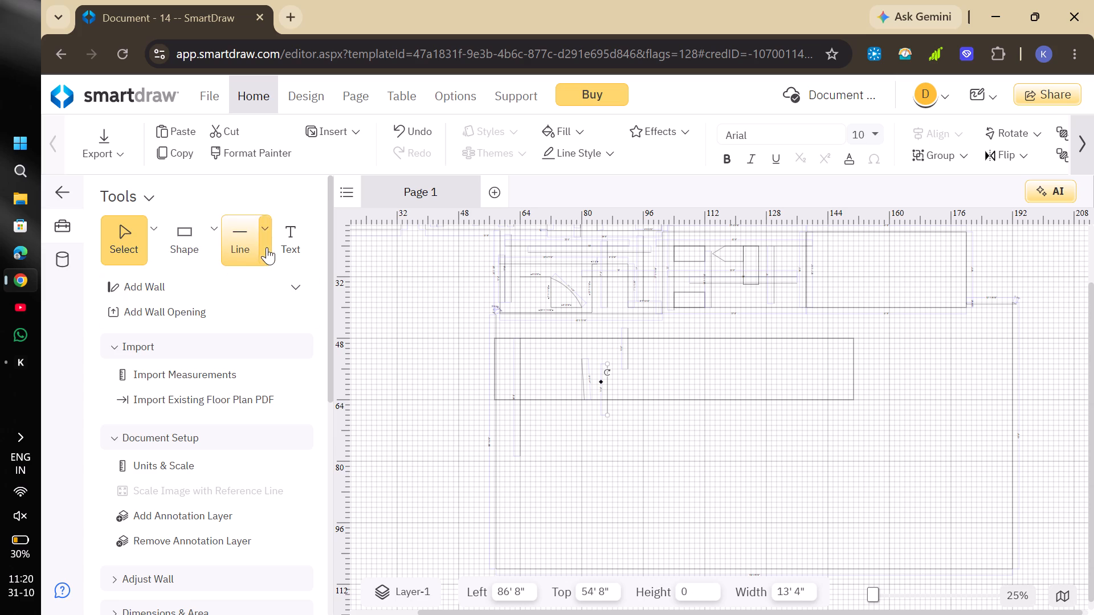
left_click(300, 360)
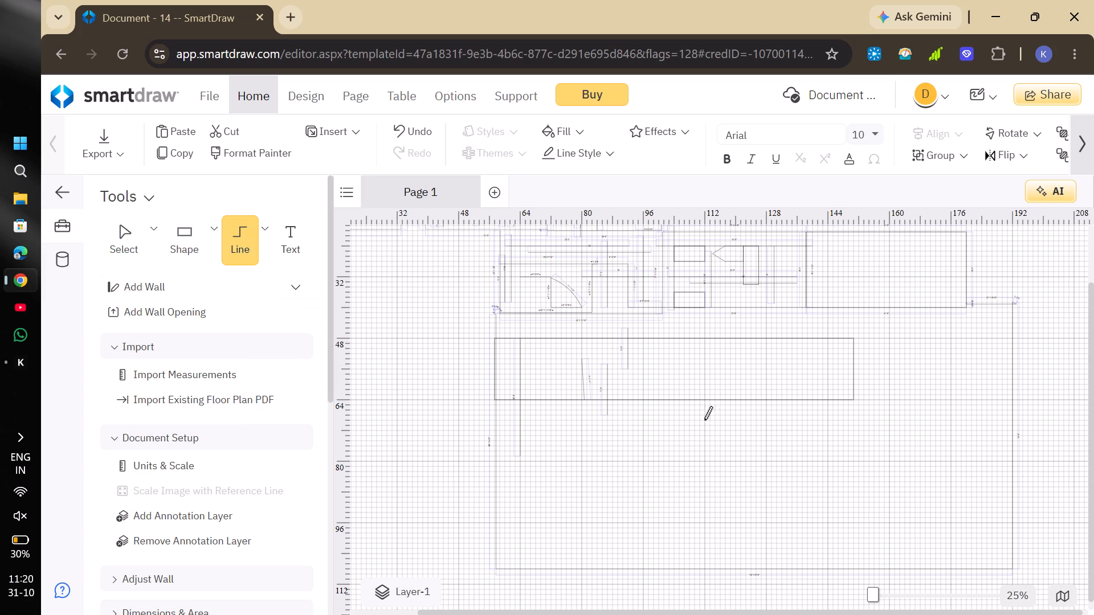
left_click(855, 402)
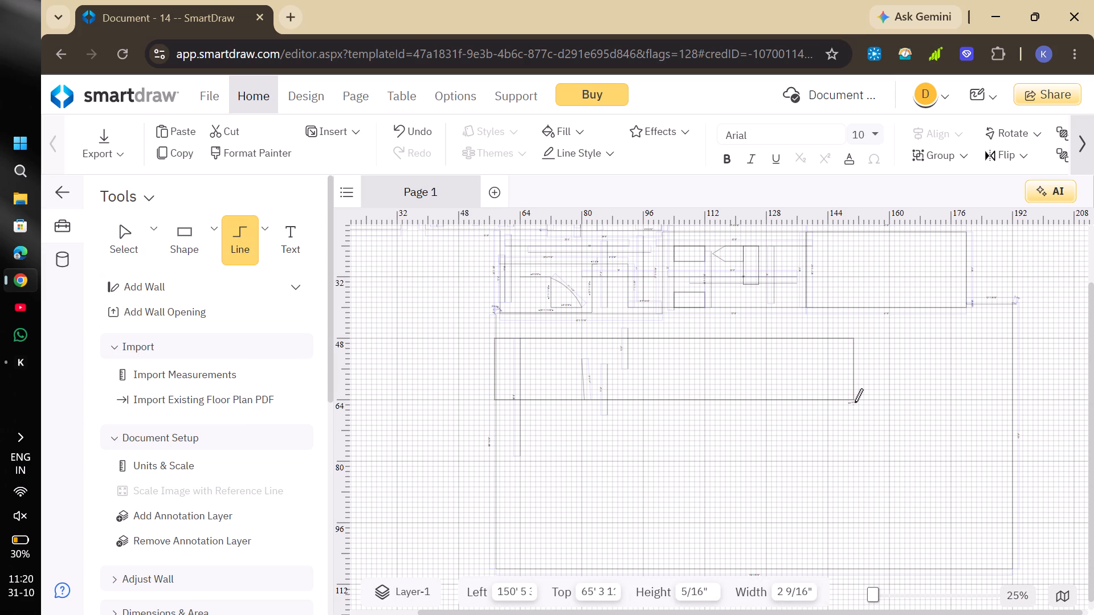
left_click(1013, 525)
left_click(1013, 525)
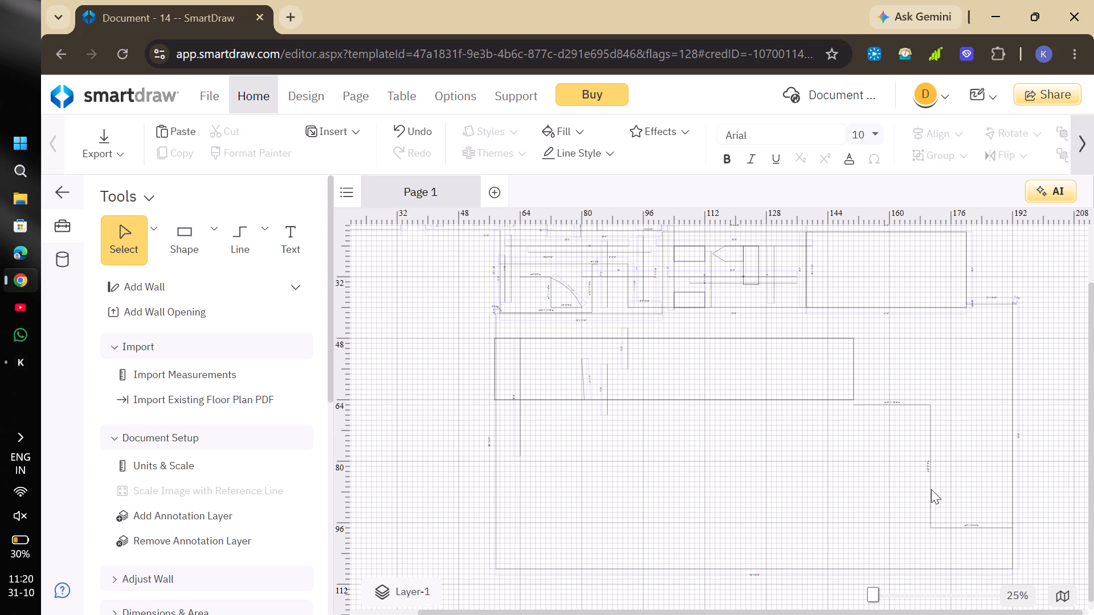
Move the stepped line up so it starts on the long rectangle's lower east corner, at 150' 8" across and 64' down.
left_click_drag(854, 404, 854, 404)
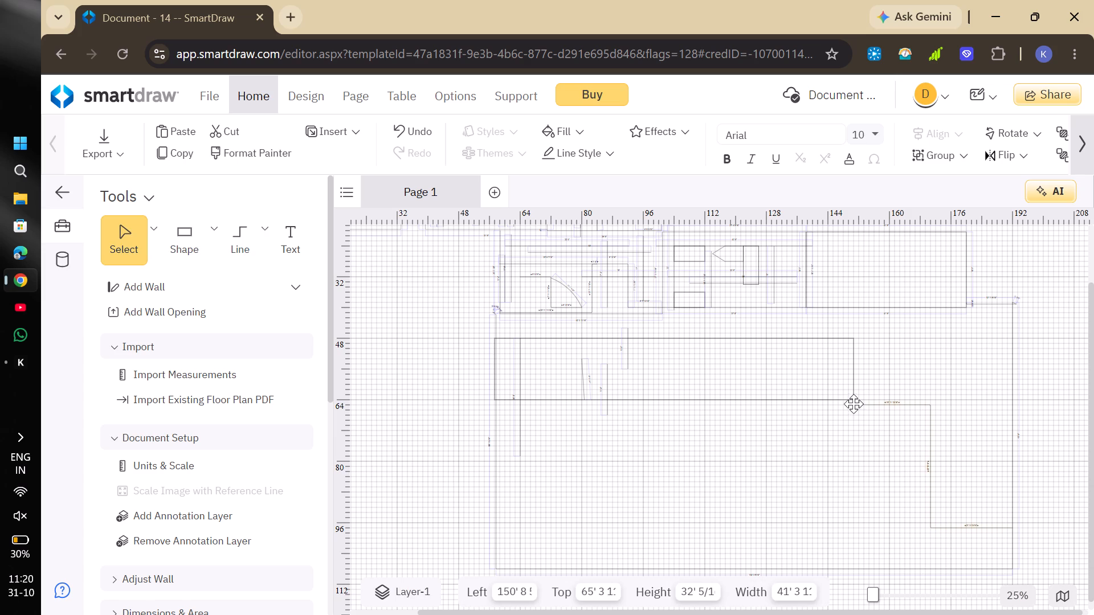
left_click_drag(854, 404, 853, 397)
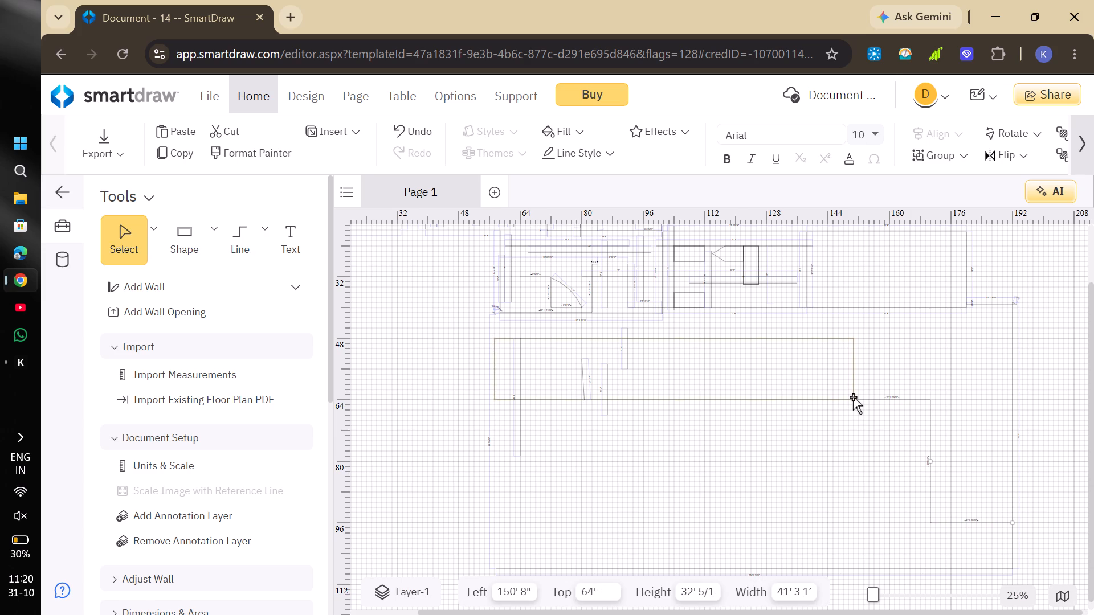
Draw an arc line running east from the long rectangle's upper east corner.
left_click(268, 254)
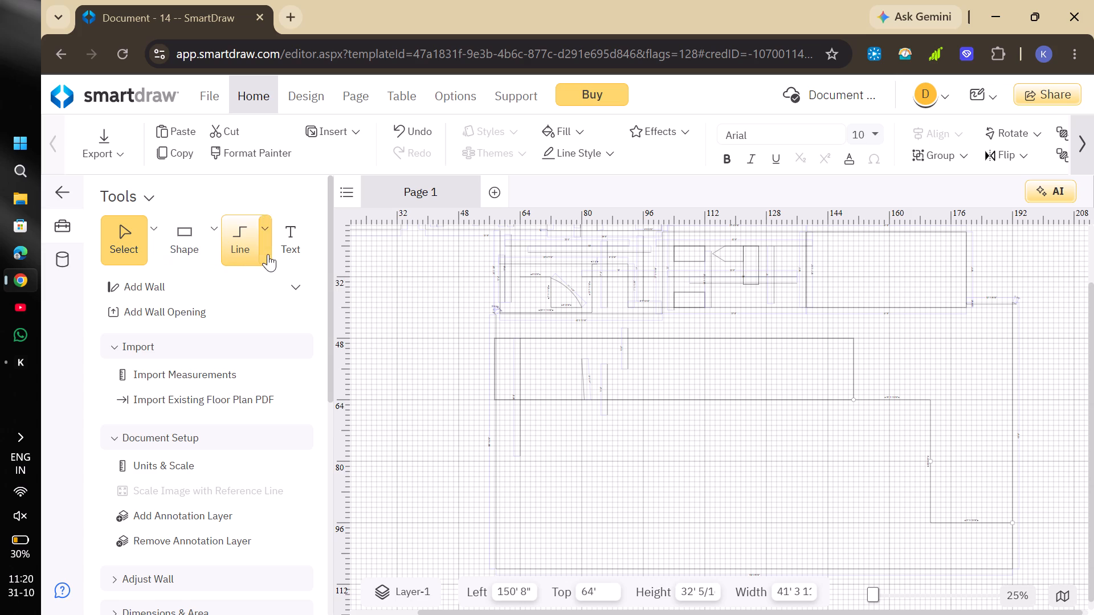
left_click(317, 323)
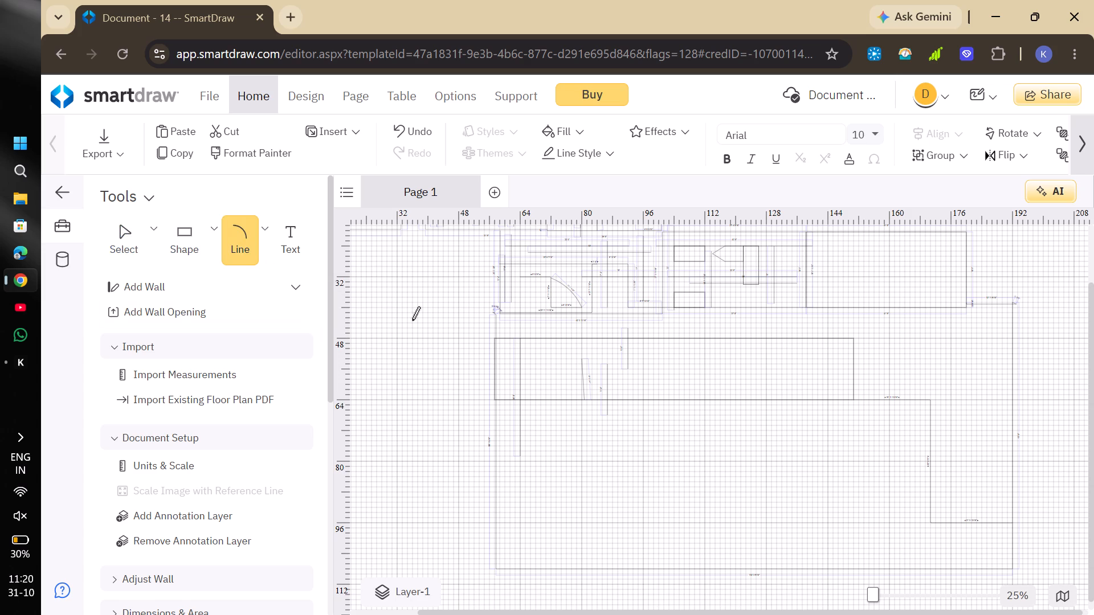
left_click(853, 338)
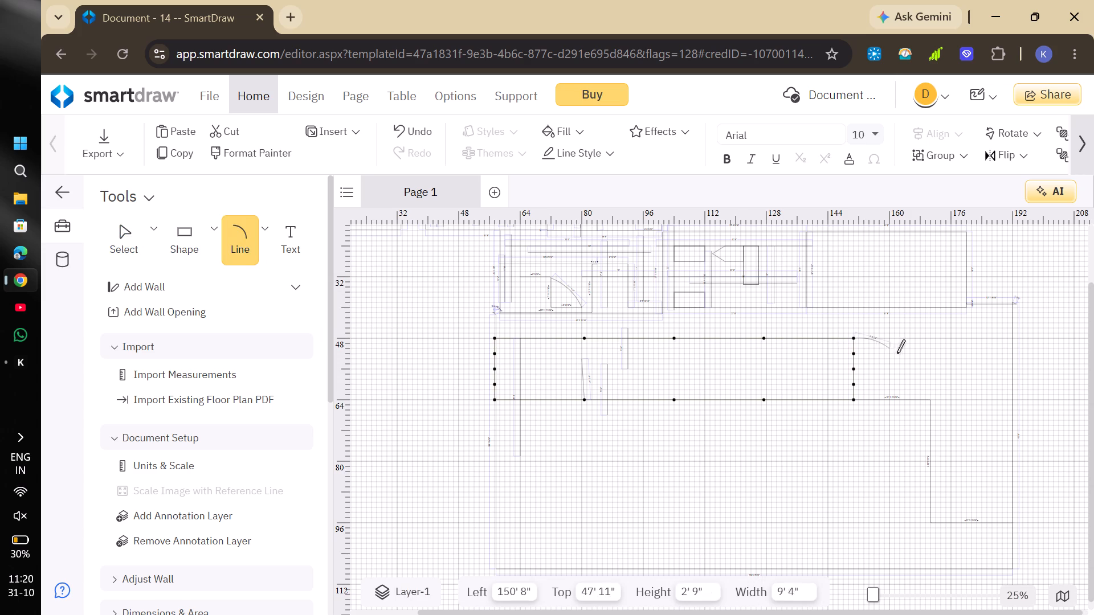
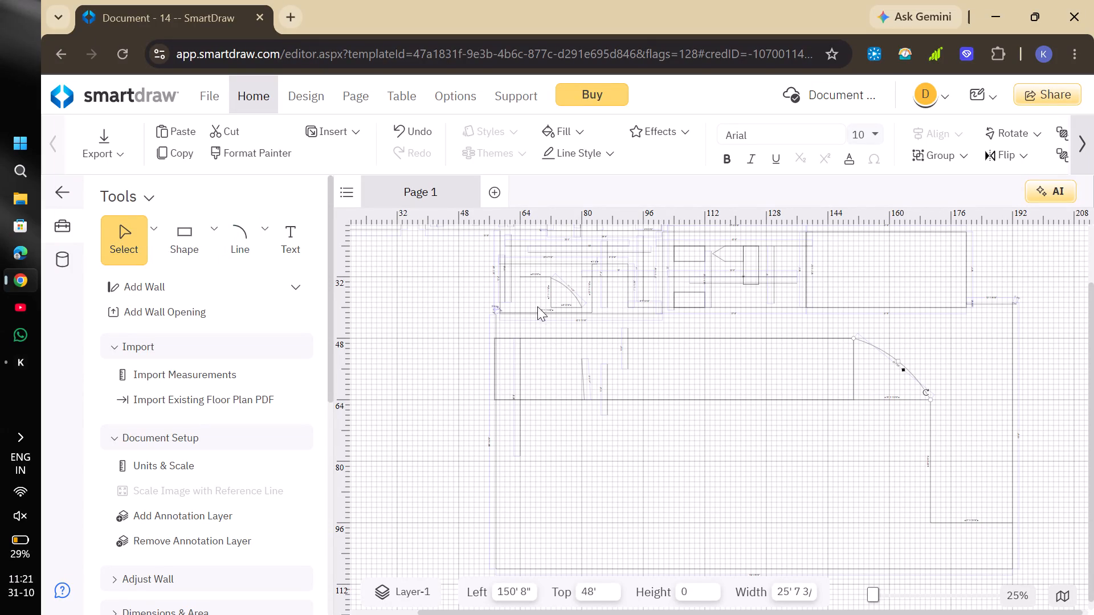
Draw a horizontal straight line about 124' 11" long, starting on the large outline's west side at 84' down.
left_click(263, 247)
left_click(297, 300)
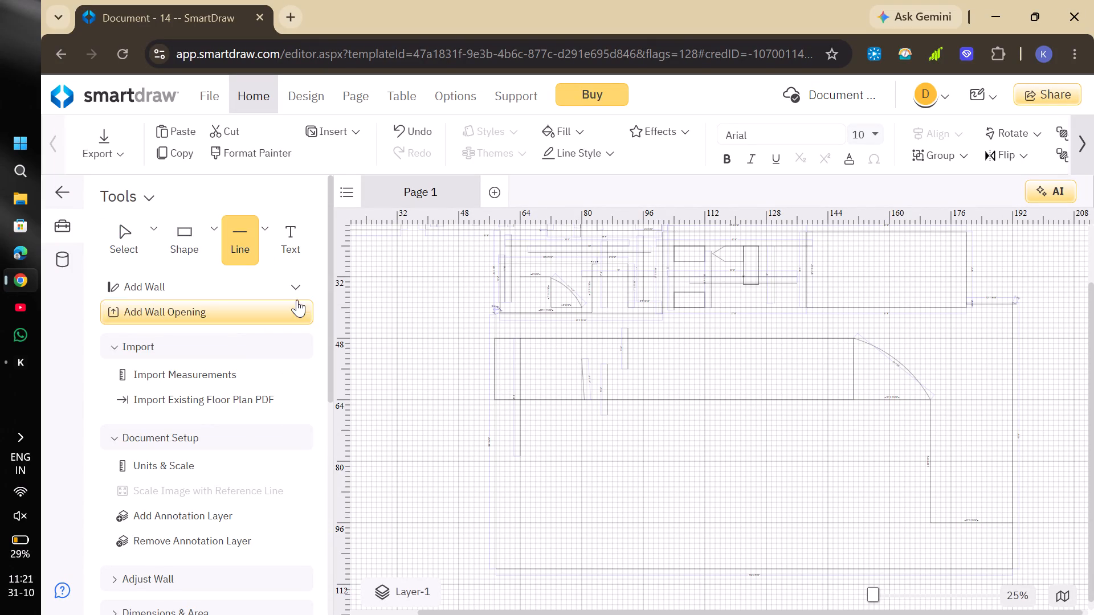
left_click(496, 474)
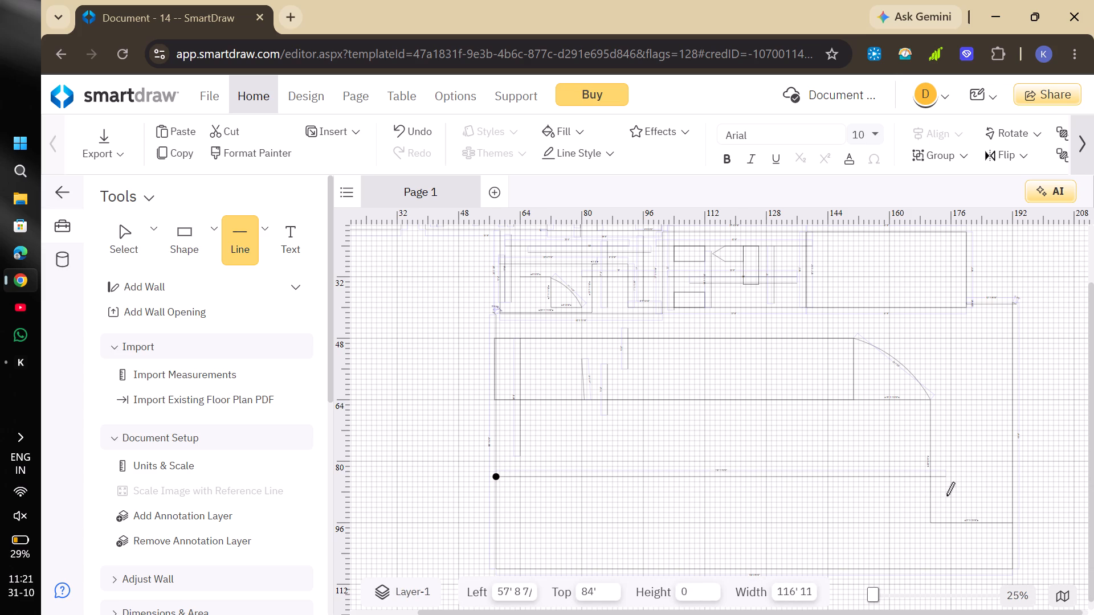
left_click(978, 496)
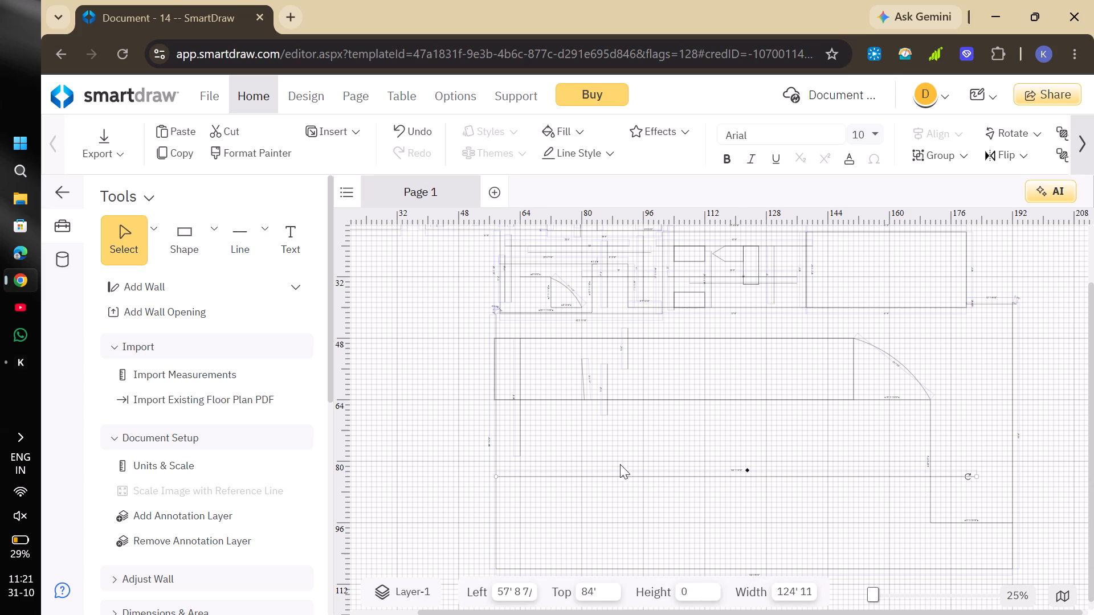
Draw a short vertical straight line about 5' 4" long at 66' 8" across, starting 73' 4" down.
left_click(248, 251)
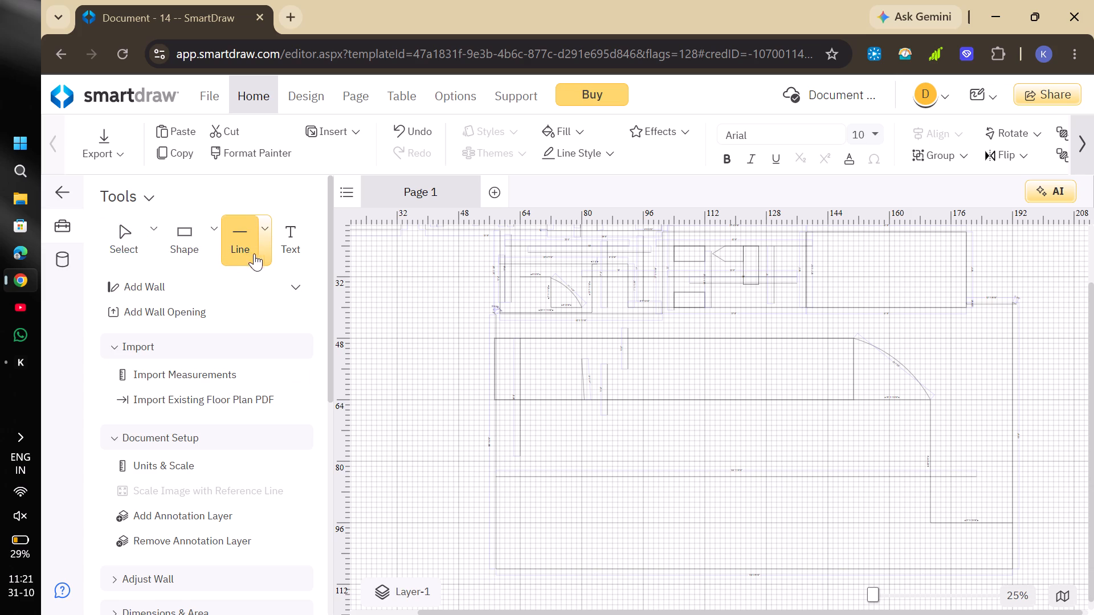
left_click(531, 434)
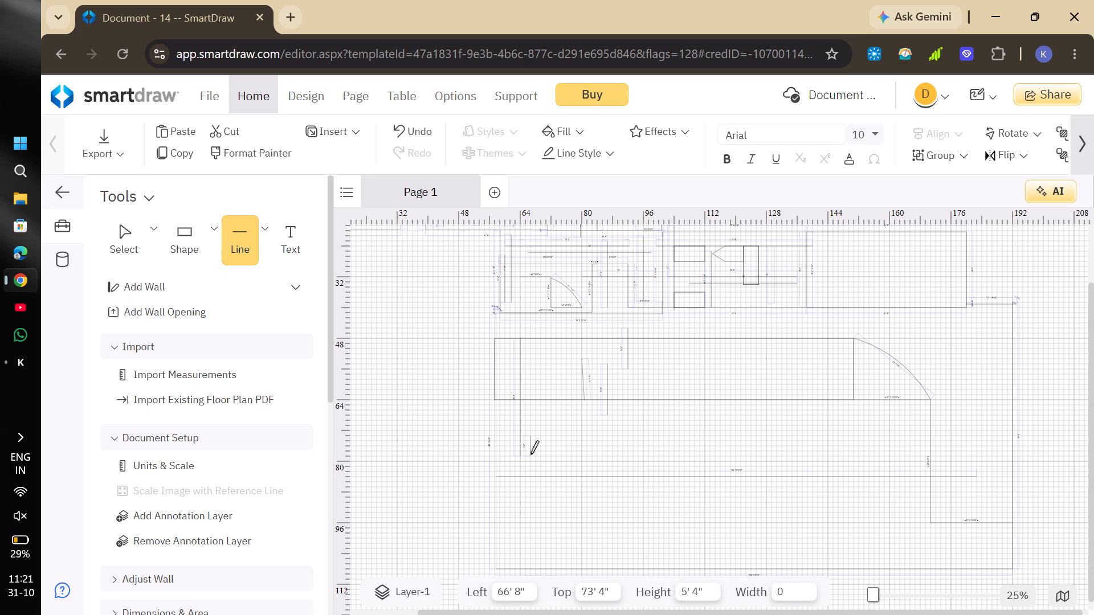
left_click(530, 454)
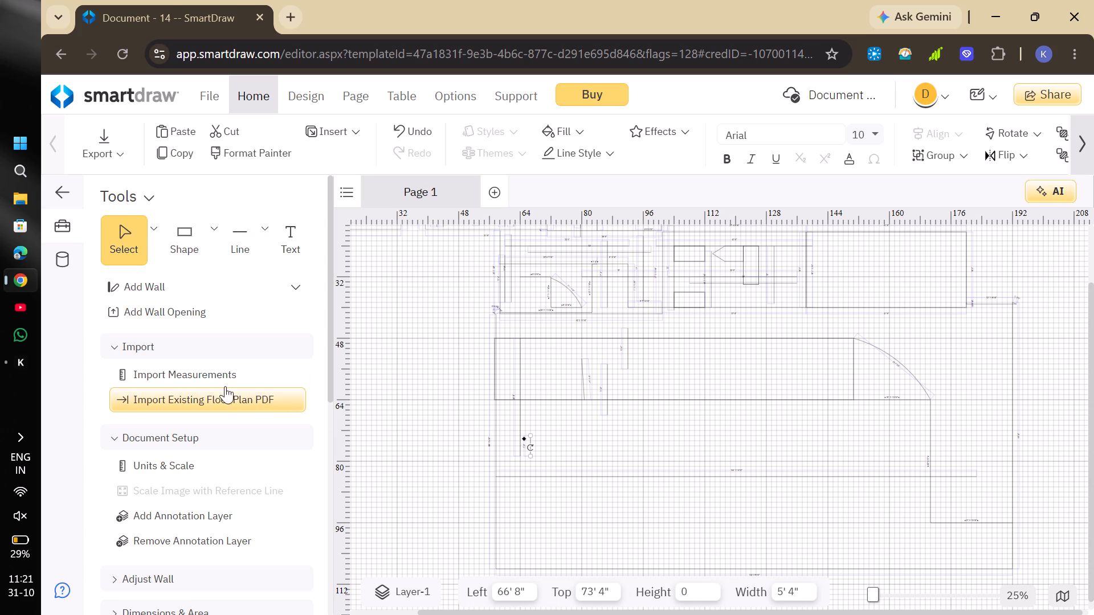
Draw a horizontal straight line about 53' 4" long, starting at 60' across and 76' down, crossing the short vertical line.
left_click(246, 261)
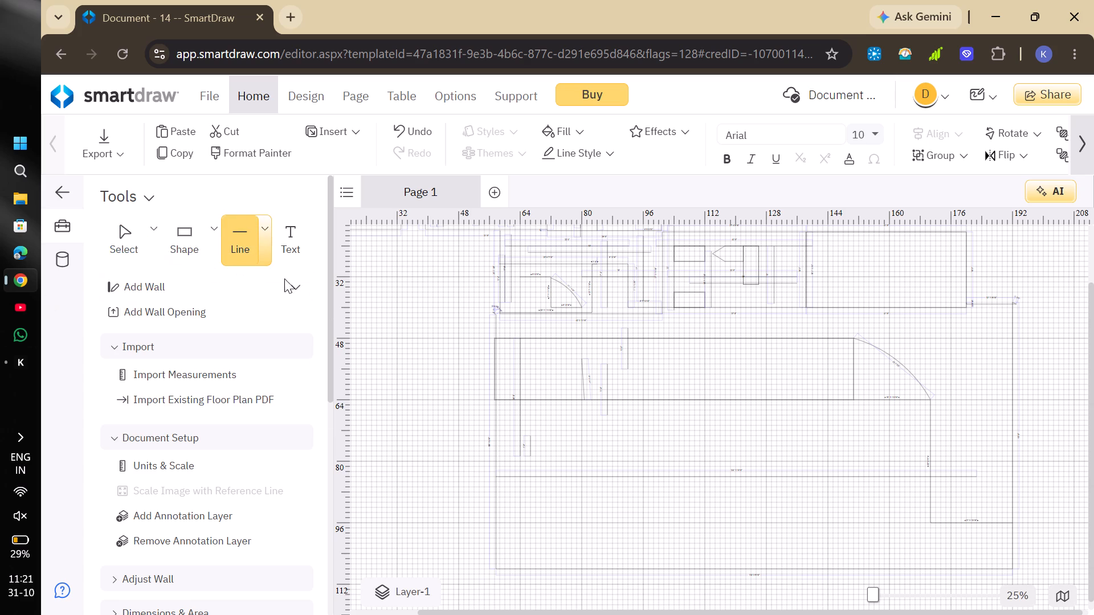
left_click(503, 446)
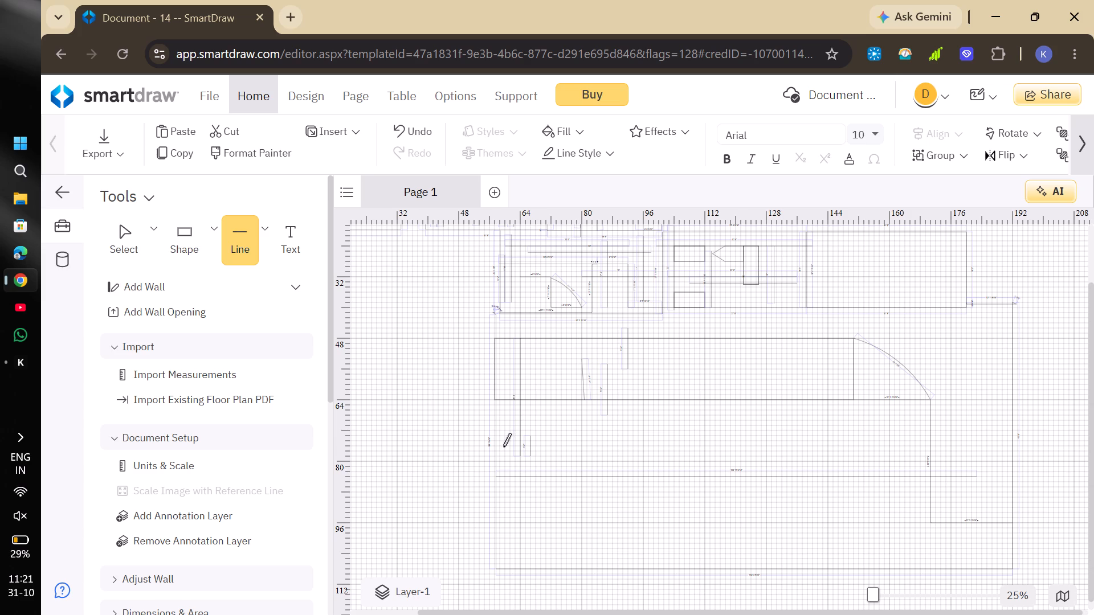
left_click(711, 448)
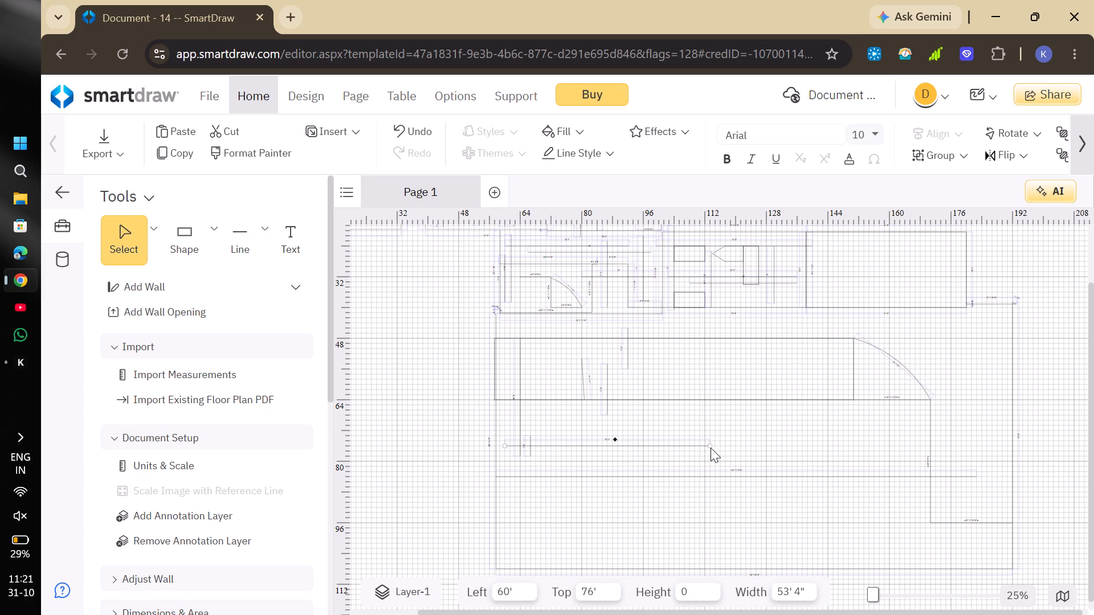
Draw a horizontal straight line about 110' 8" long through the long rectangle, from 58' 8" across at 56' down to the arc.
left_click(252, 249)
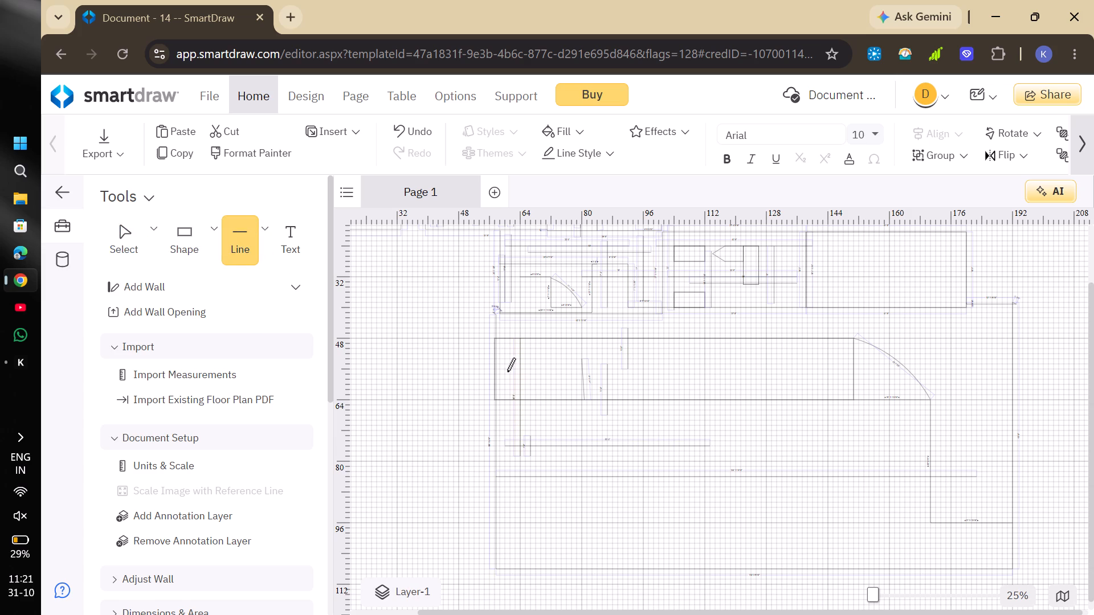
left_click(501, 371)
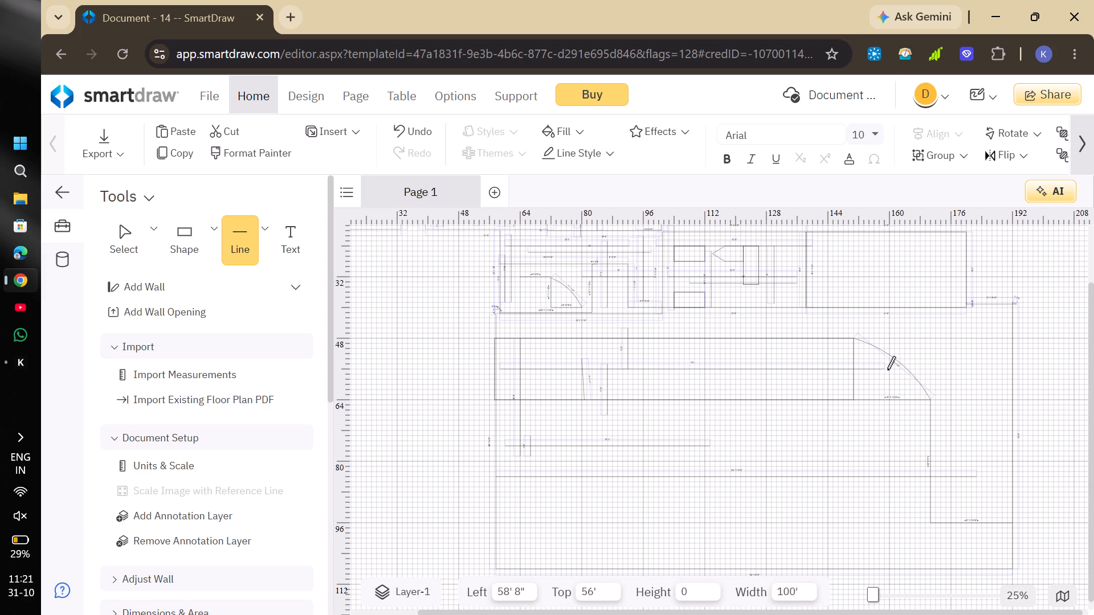
left_click(922, 367)
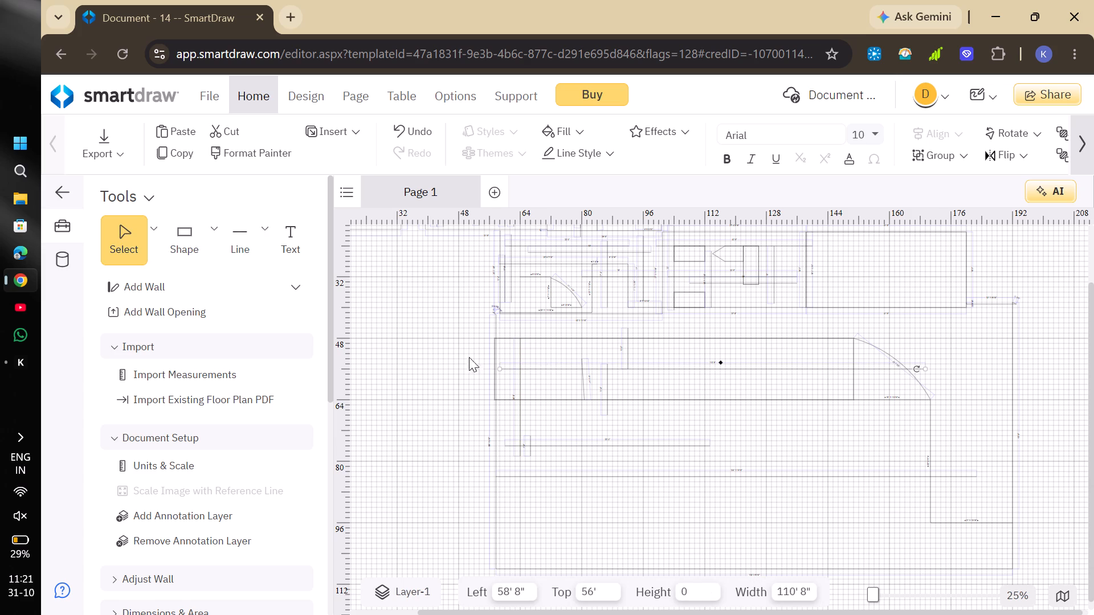
Place four 8' by 4' rectangles in a two-by-two block below the long rectangle, starting at 64' across and 64' down.
scroll(640, 369, "left", 2)
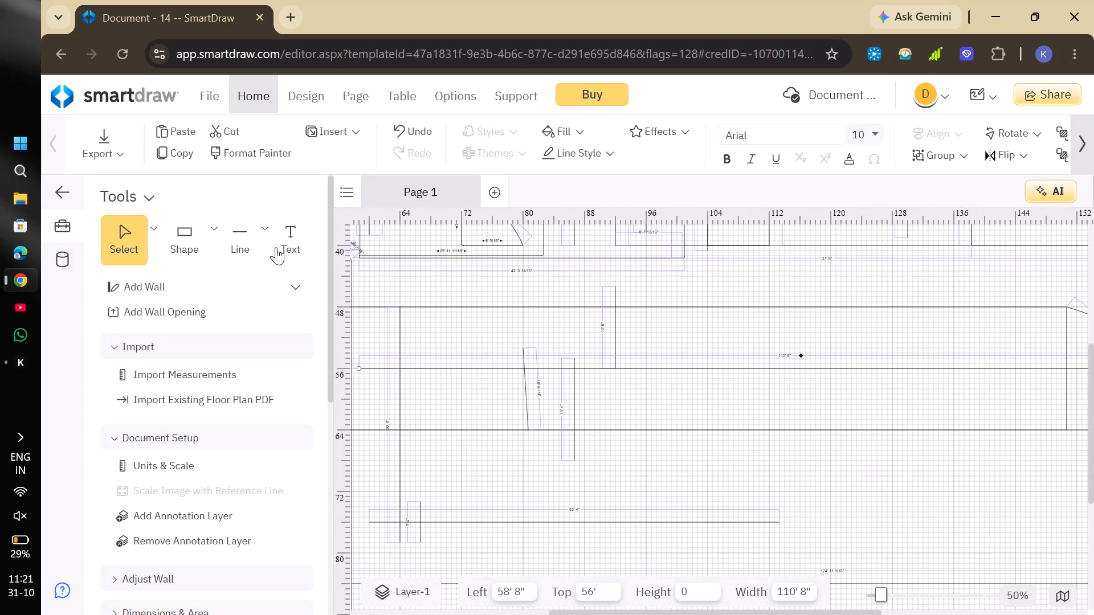
left_click(259, 240)
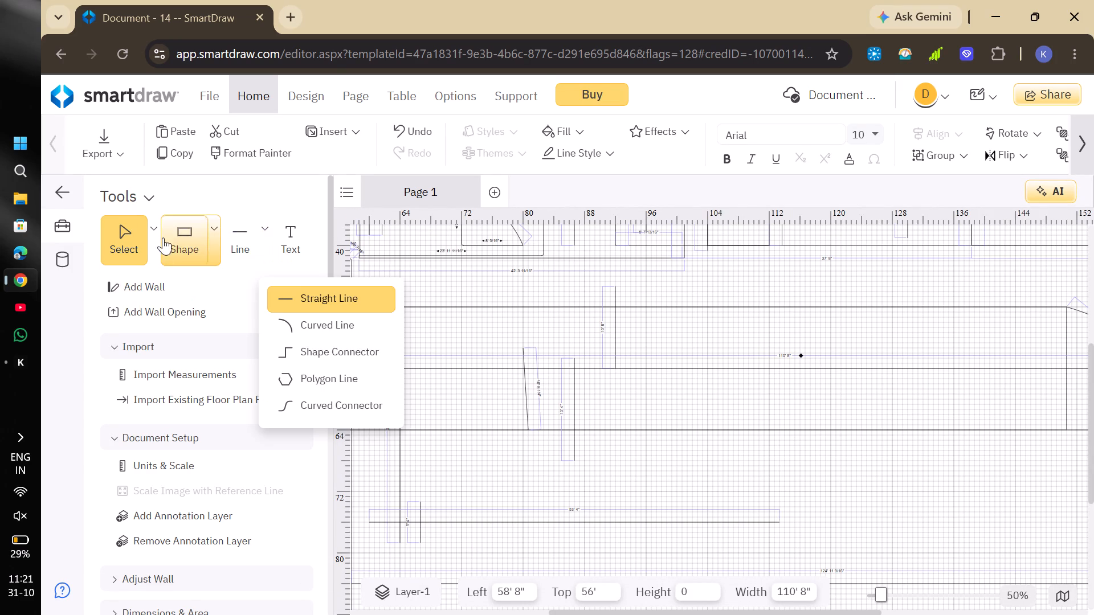
left_click(160, 231)
left_click_drag(179, 233, 201, 259)
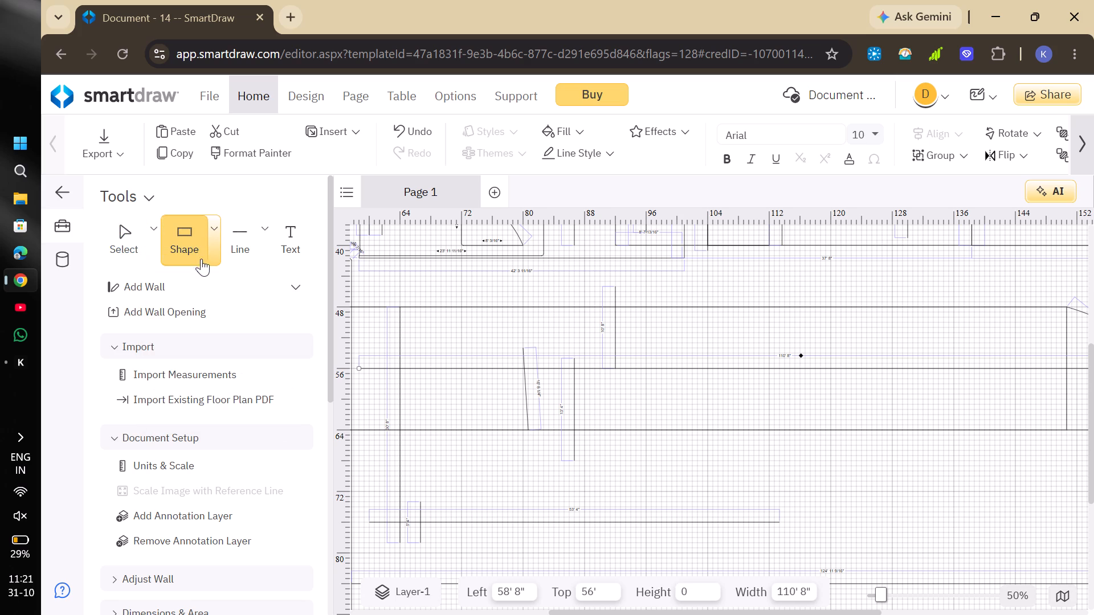
left_click_drag(201, 259, 428, 446)
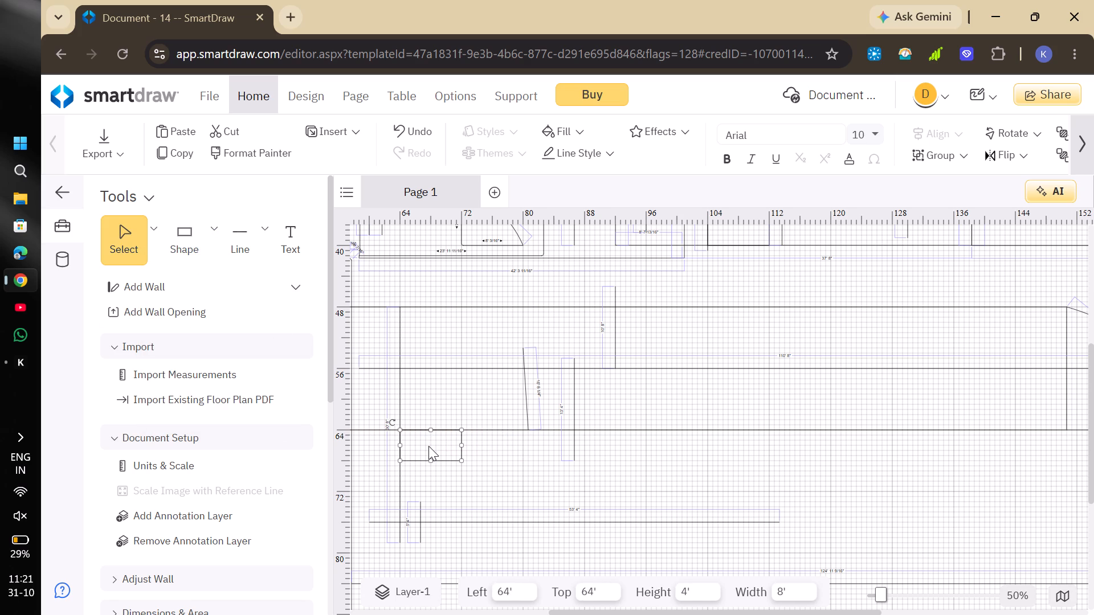
left_click_drag(194, 251, 394, 403)
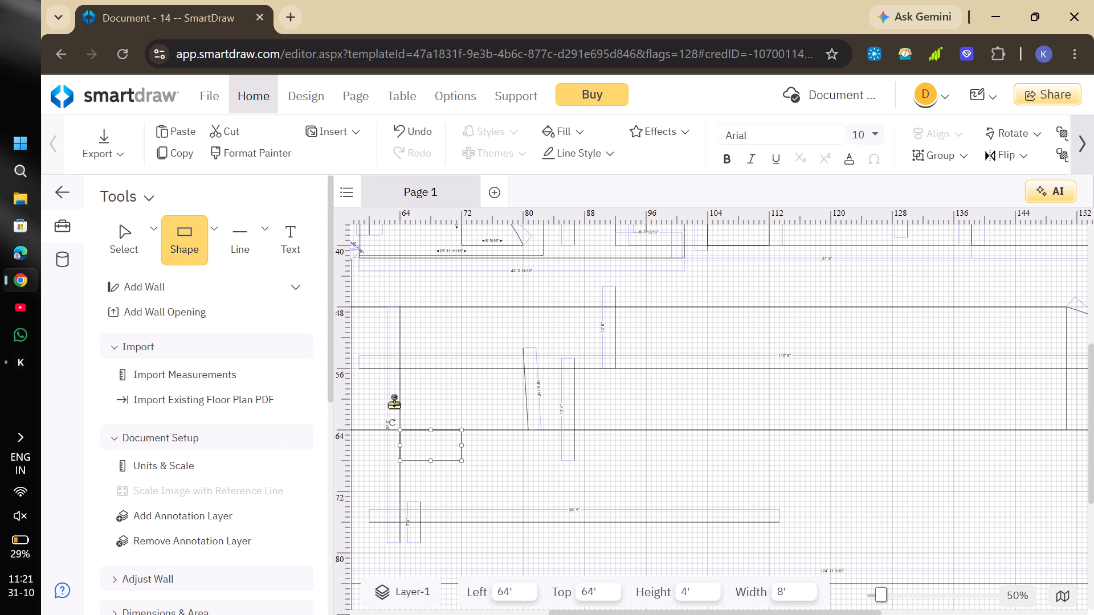
left_click_drag(394, 403, 432, 474)
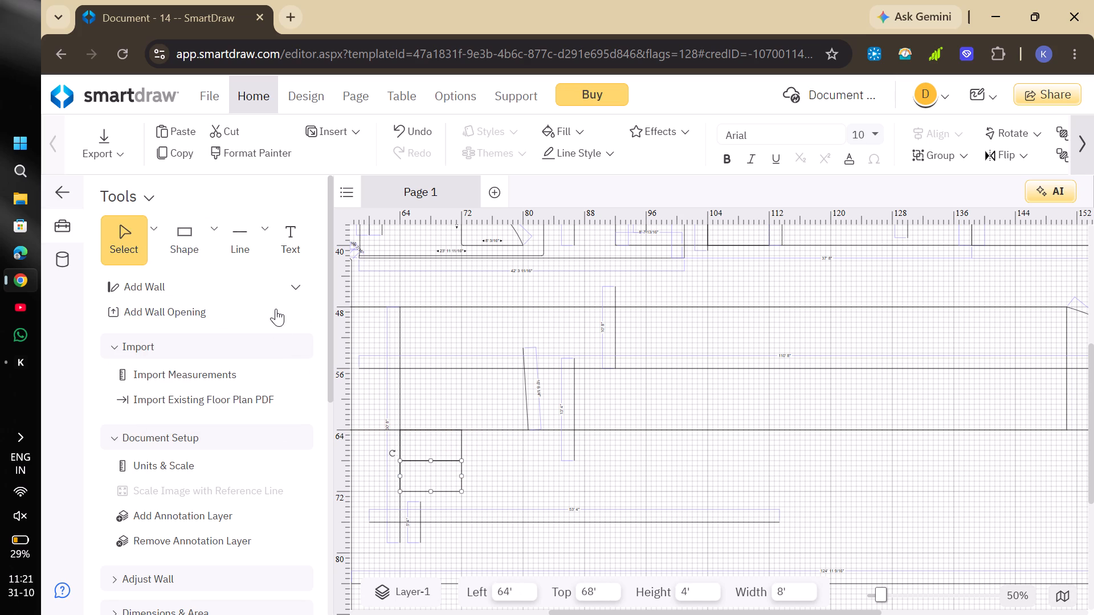
left_click_drag(198, 252, 470, 486)
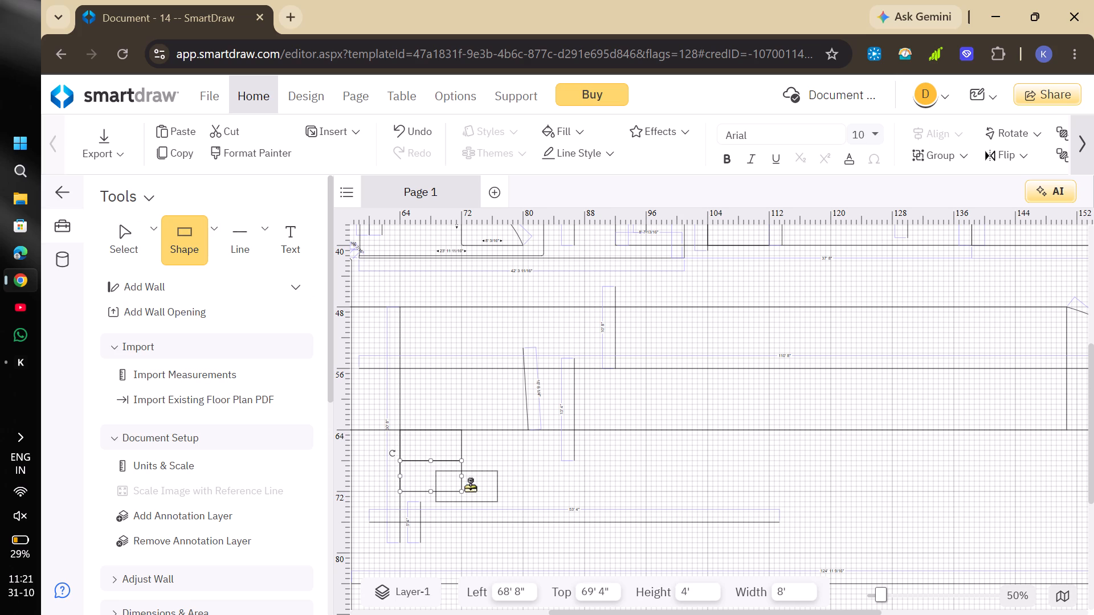
left_click_drag(470, 486, 492, 446)
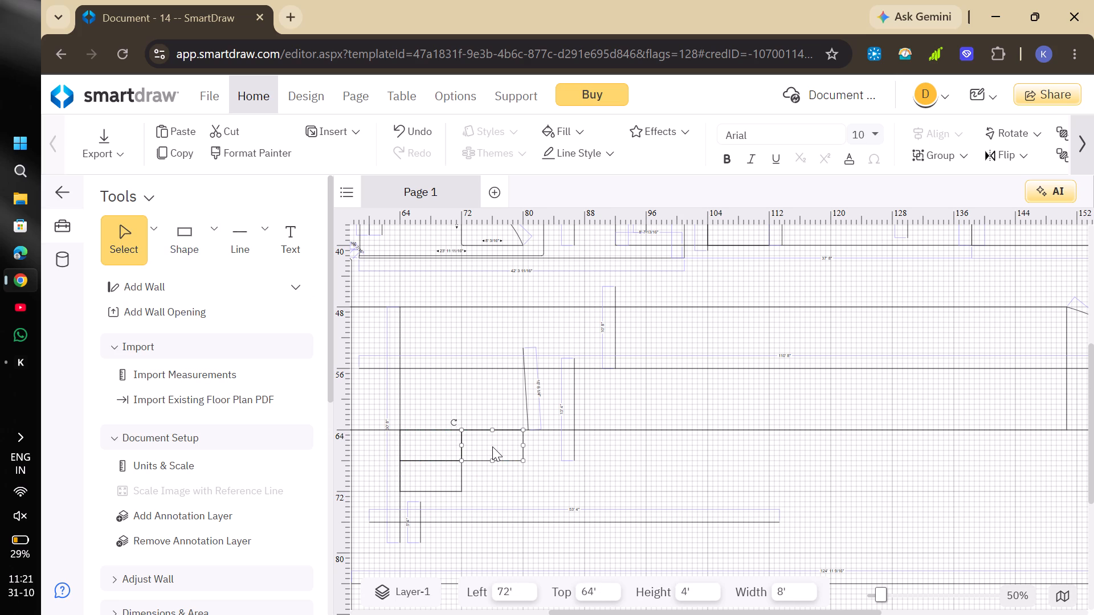
left_click_drag(200, 240, 493, 477)
Add a 4' high rectangle against the block's east side at 66' down and widen it to about 28' 8".
left_click_drag(193, 243, 546, 430)
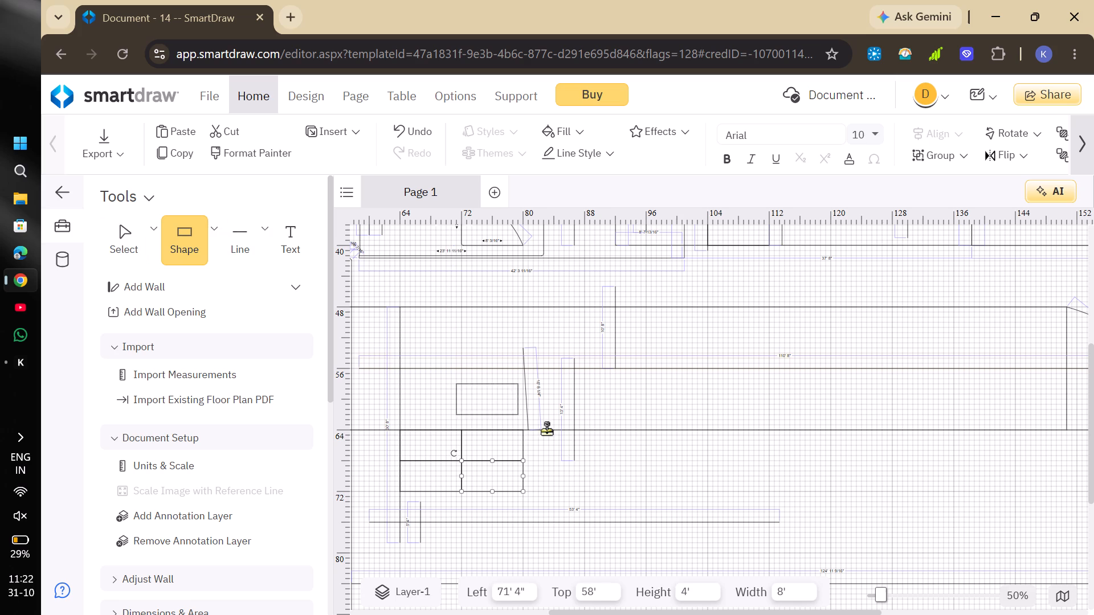
left_click_drag(546, 430, 553, 462)
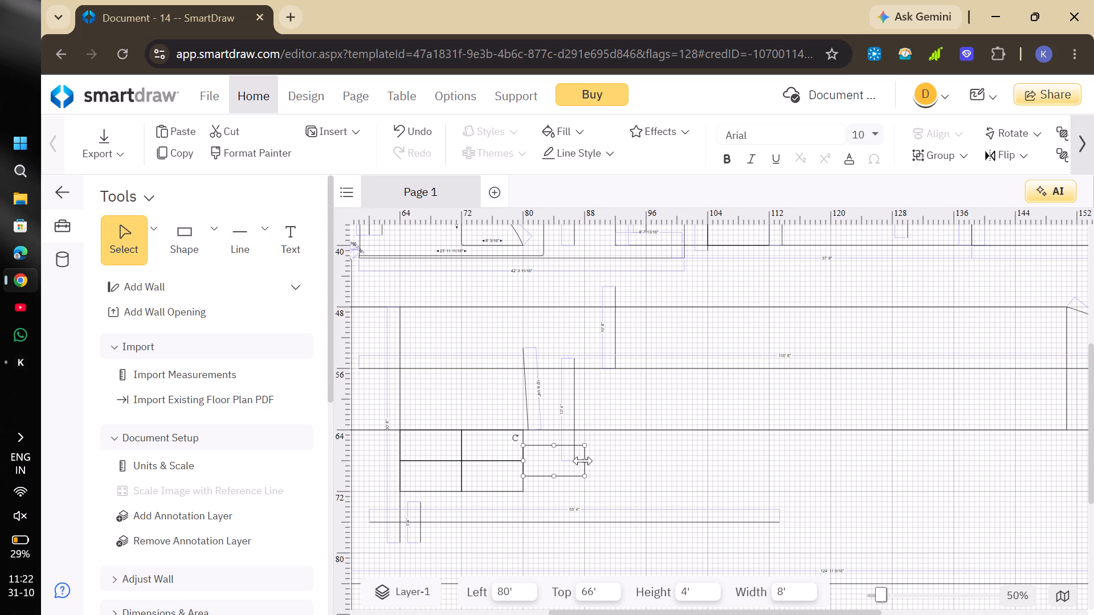
left_click_drag(583, 461, 742, 459)
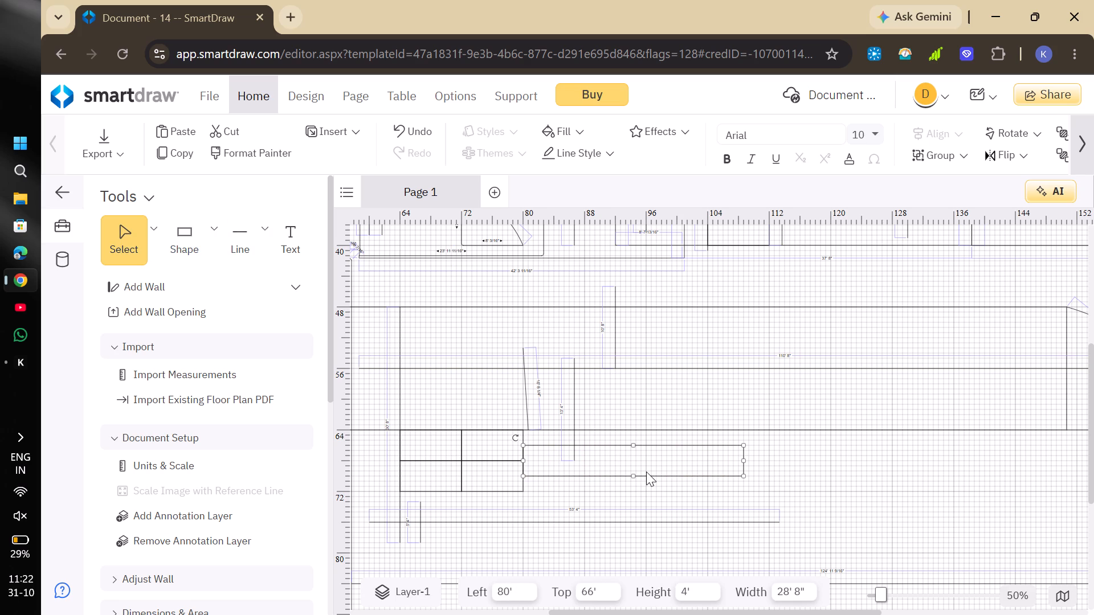
Move the wide rectangle directly beneath the two-by-two block, at 64' across and 72' down.
left_click_drag(633, 478, 615, 561)
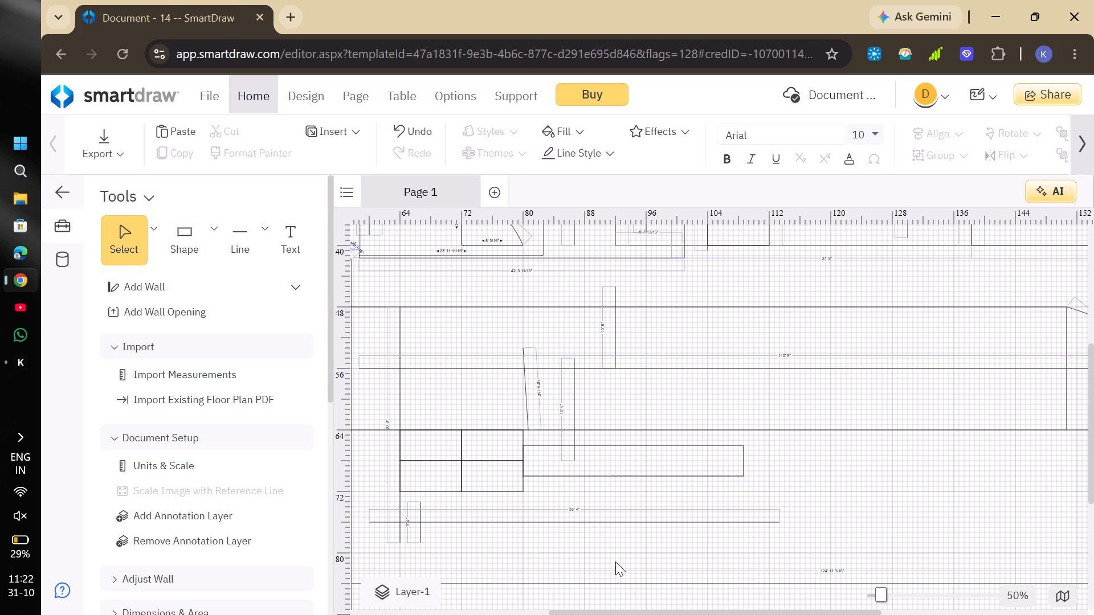
left_click(630, 475)
left_click_drag(630, 475, 500, 524)
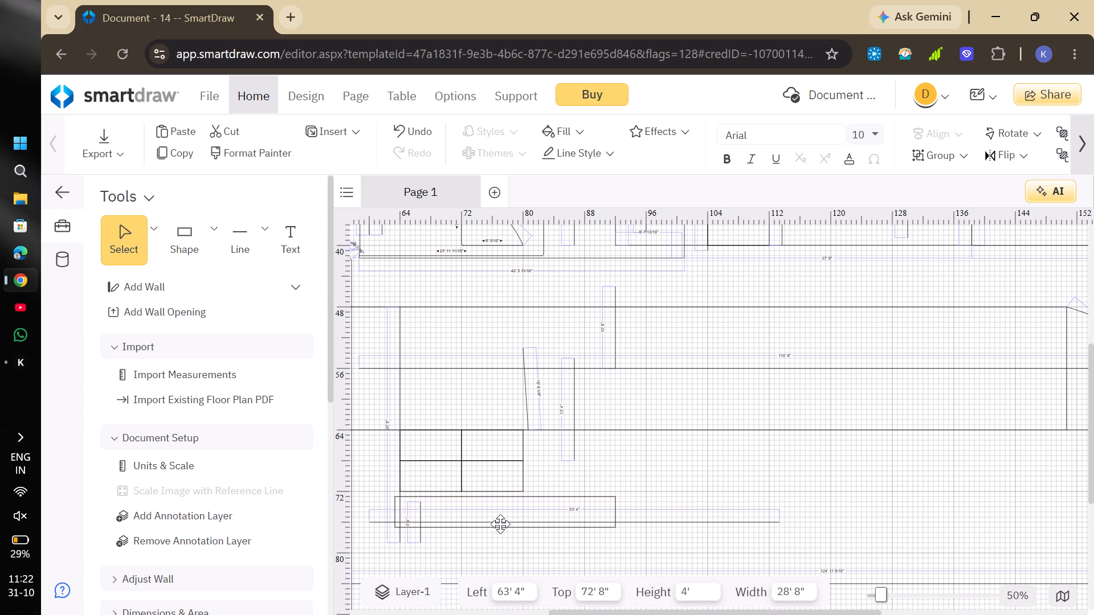
left_click_drag(500, 524, 509, 524)
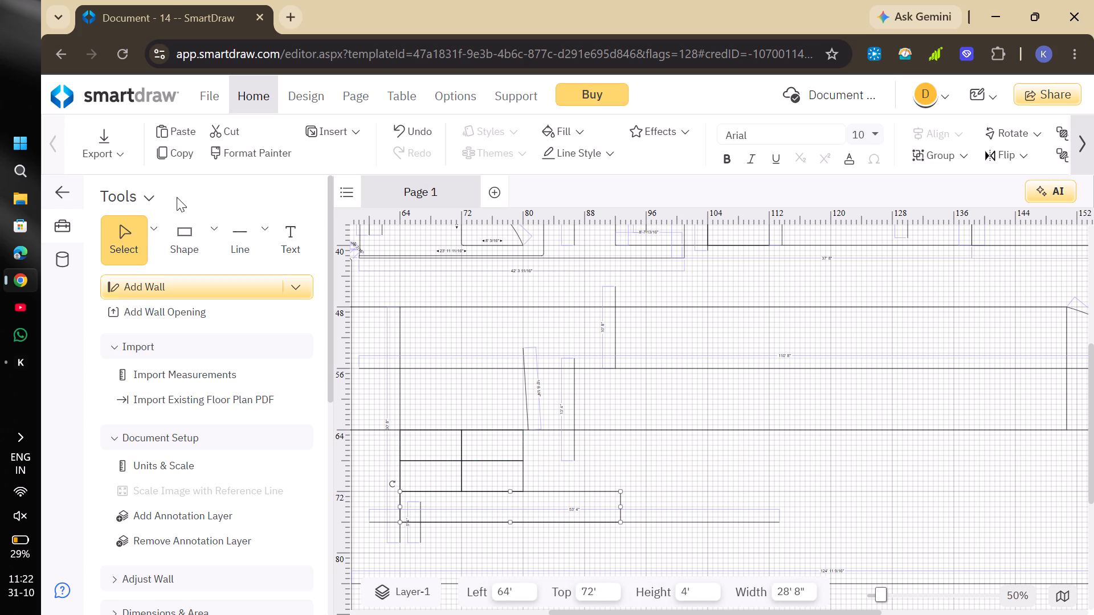
Draw a vertical straight line 24' long at 92' across, down from the existing vertical line's lower end at 56' down.
left_click(231, 230)
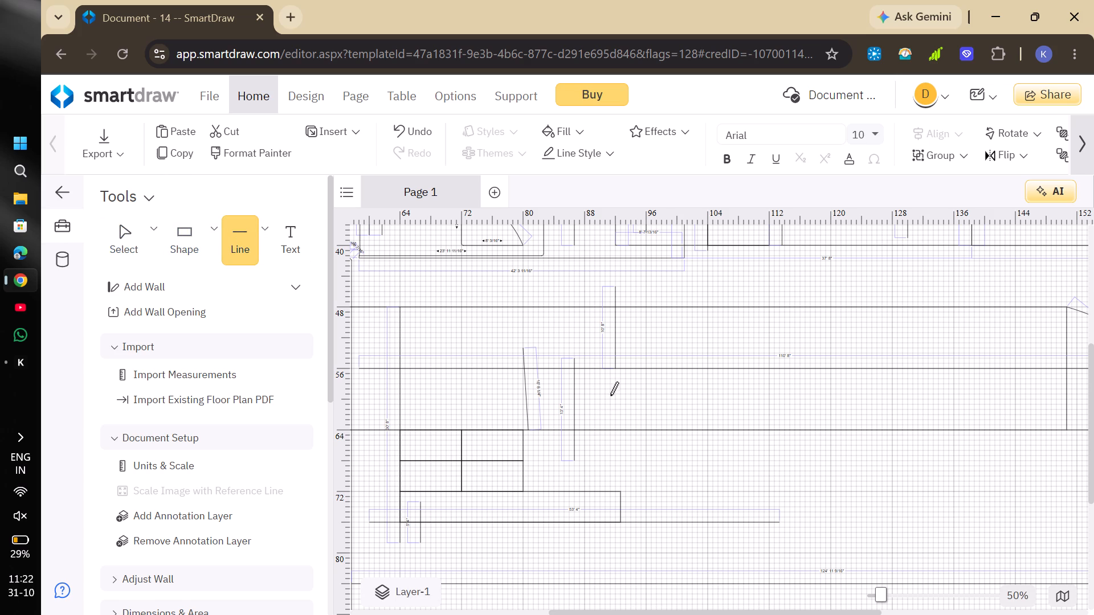
left_click(615, 368)
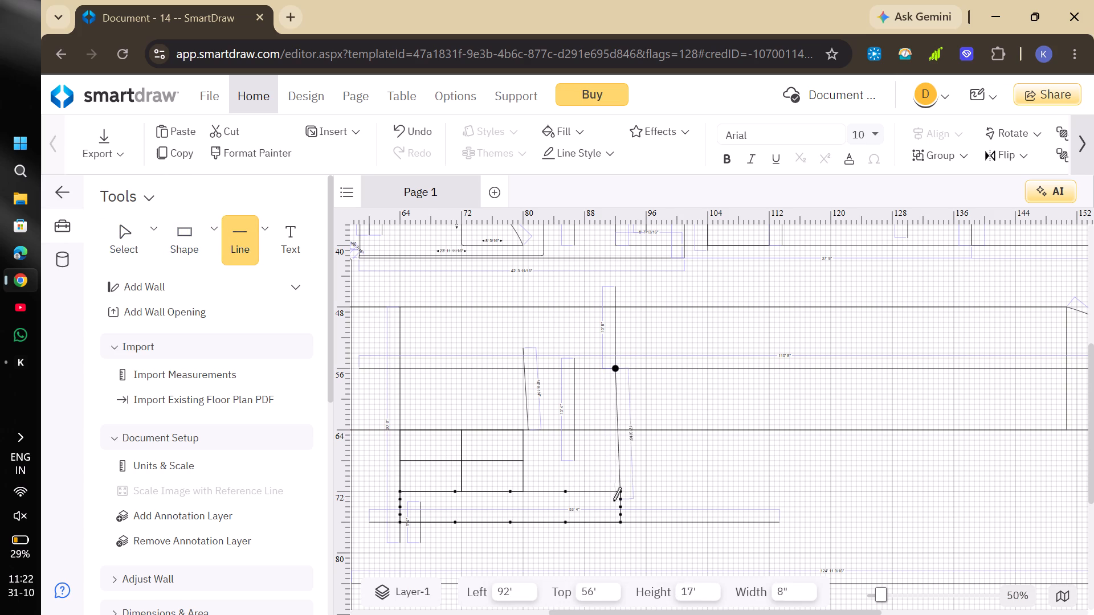
left_click(616, 553)
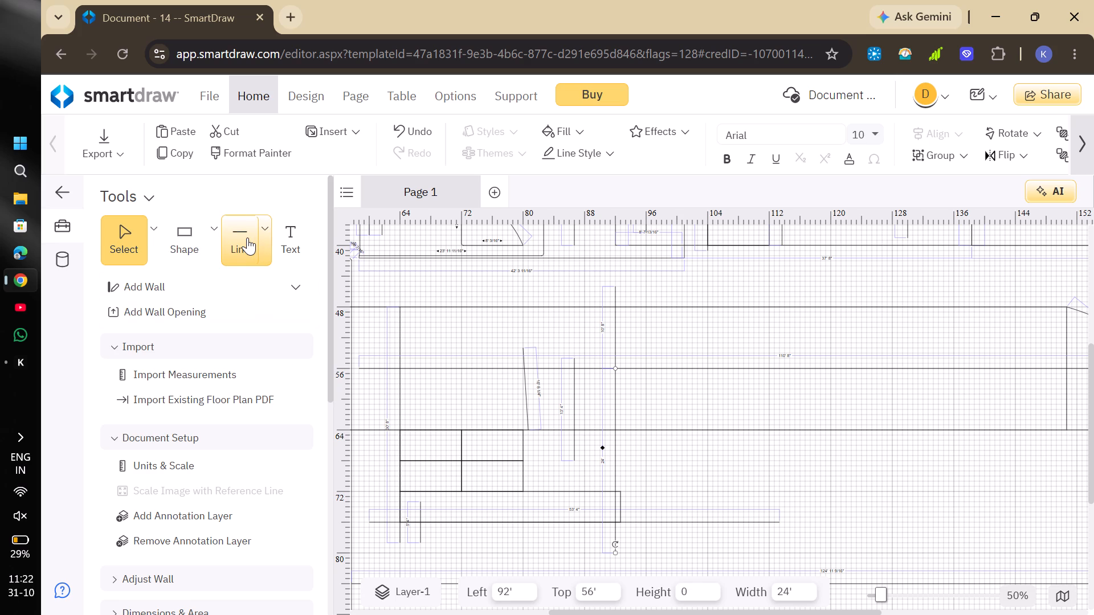
Draw a horizontal straight line about 57' 4" long, starting at 80' across and 80' down.
left_click(247, 237)
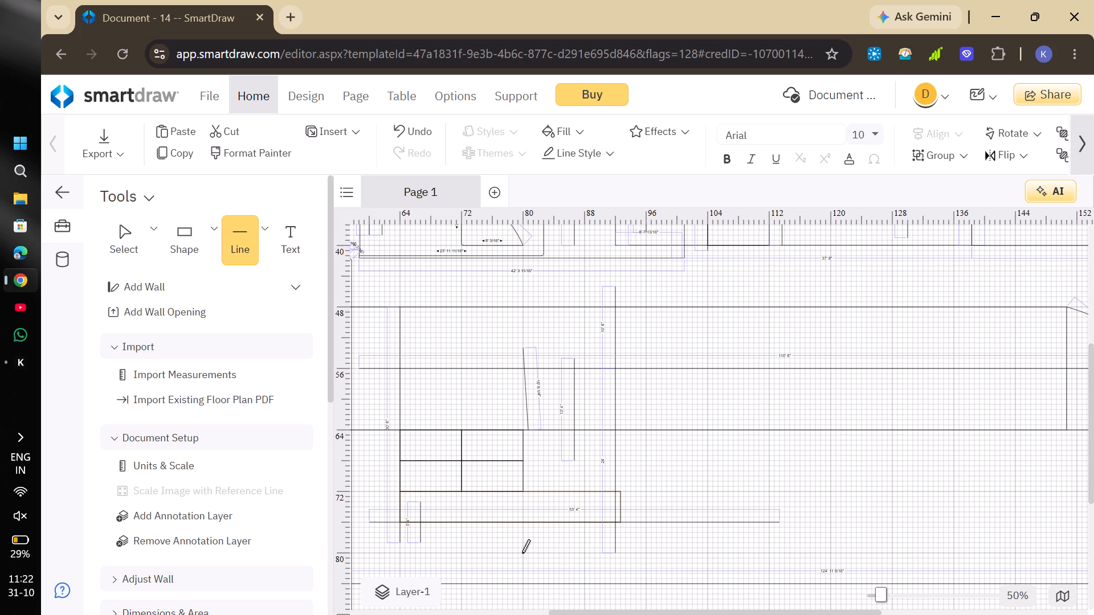
left_click(521, 551)
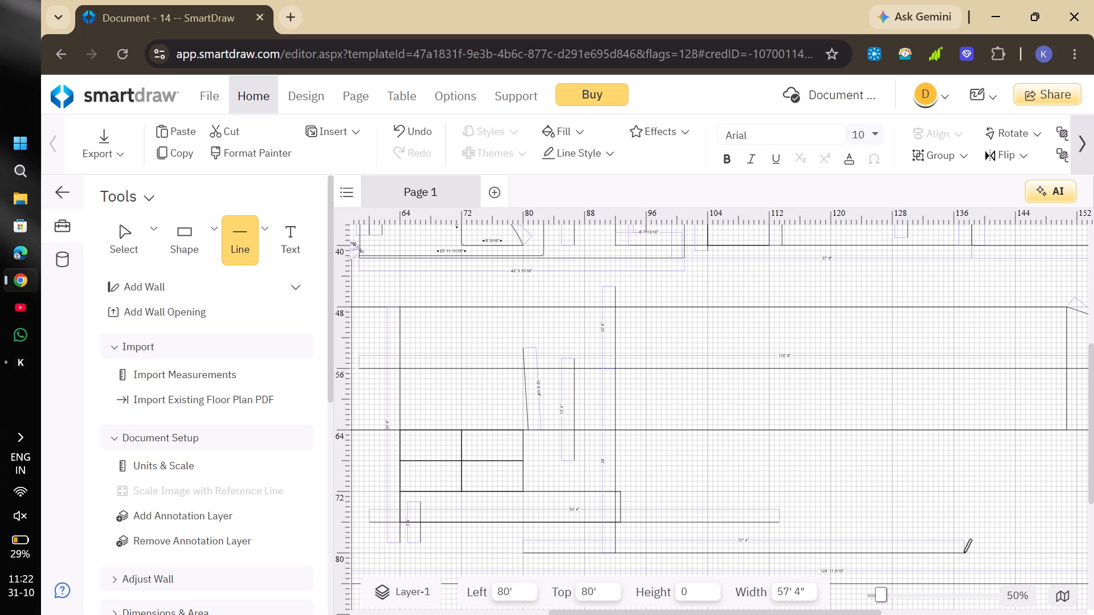
left_click(964, 552)
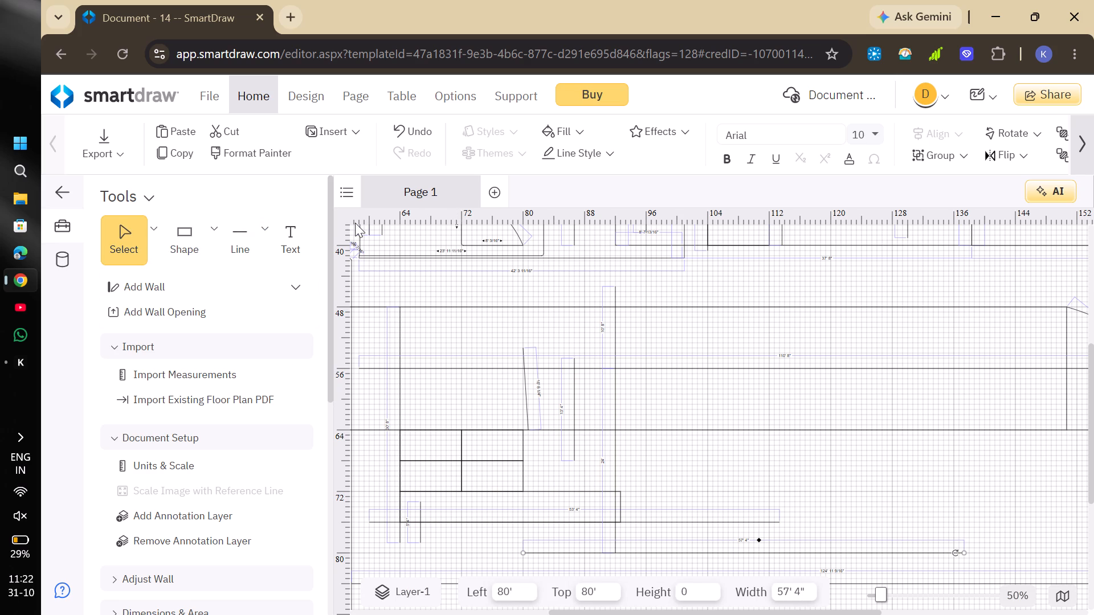
Draw a vertical straight line at 104' across, from about 40' 8" down to about 80' 8".
left_click(246, 236)
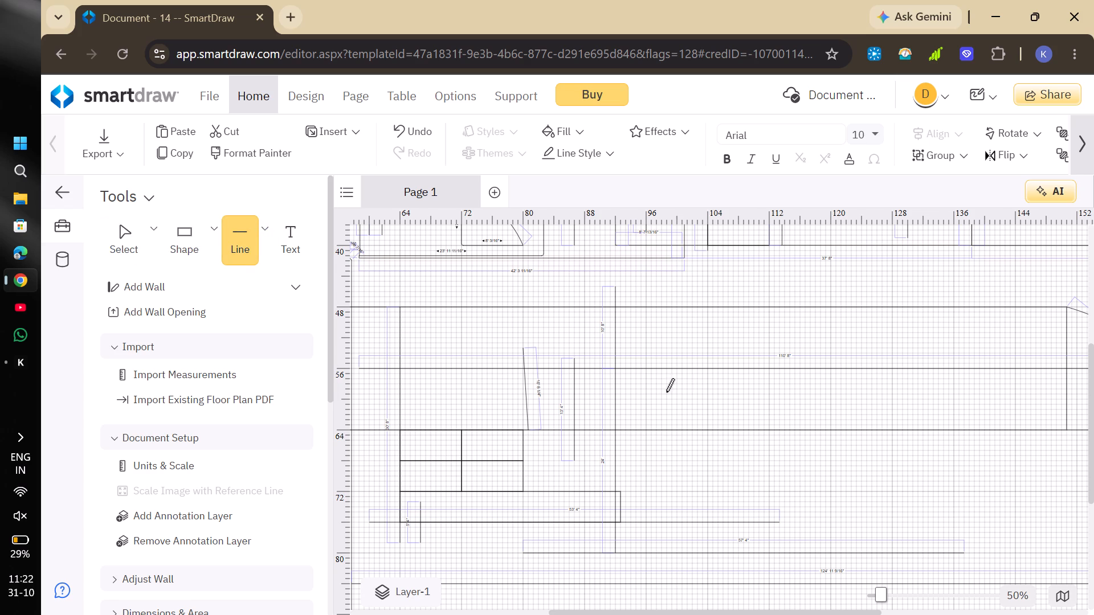
left_click(708, 248)
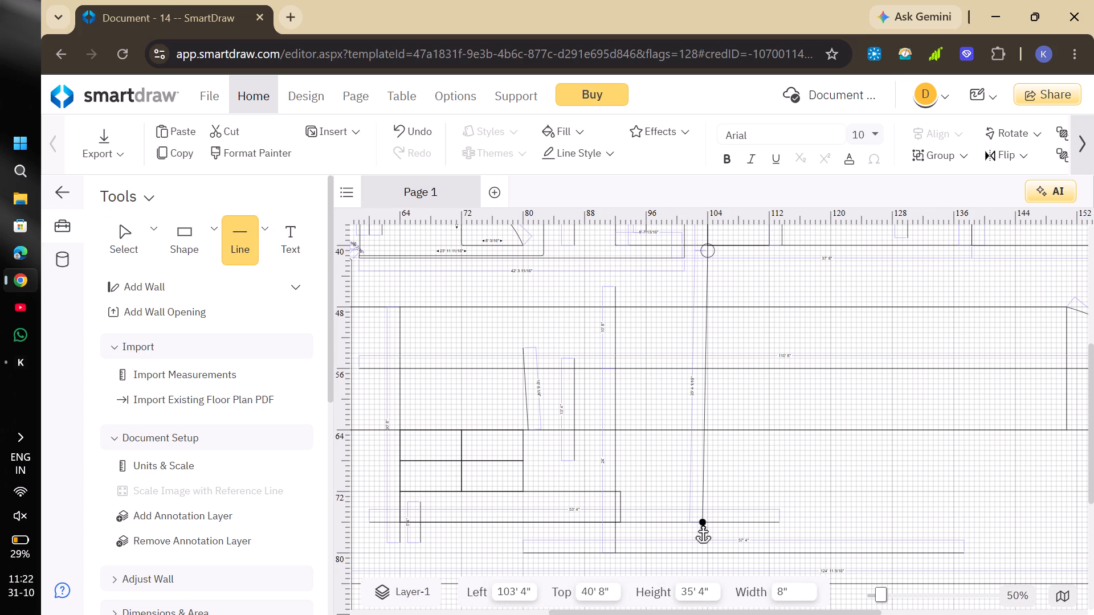
left_click(699, 556)
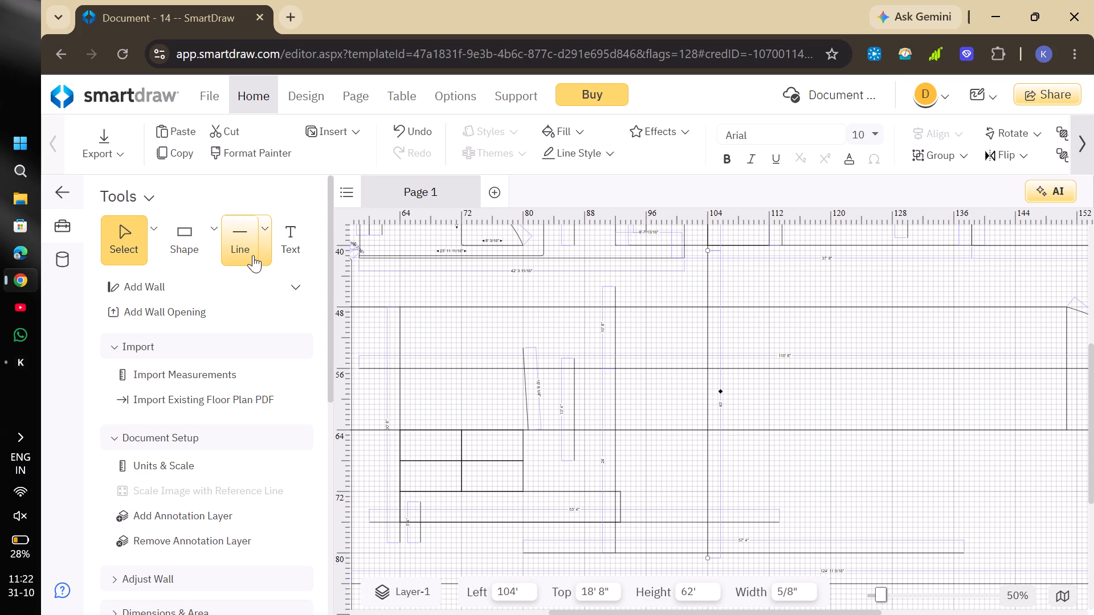
Draw a vertical polygon line about 34' 7" long at 112' across, starting about 41' 4" down.
left_click(265, 245)
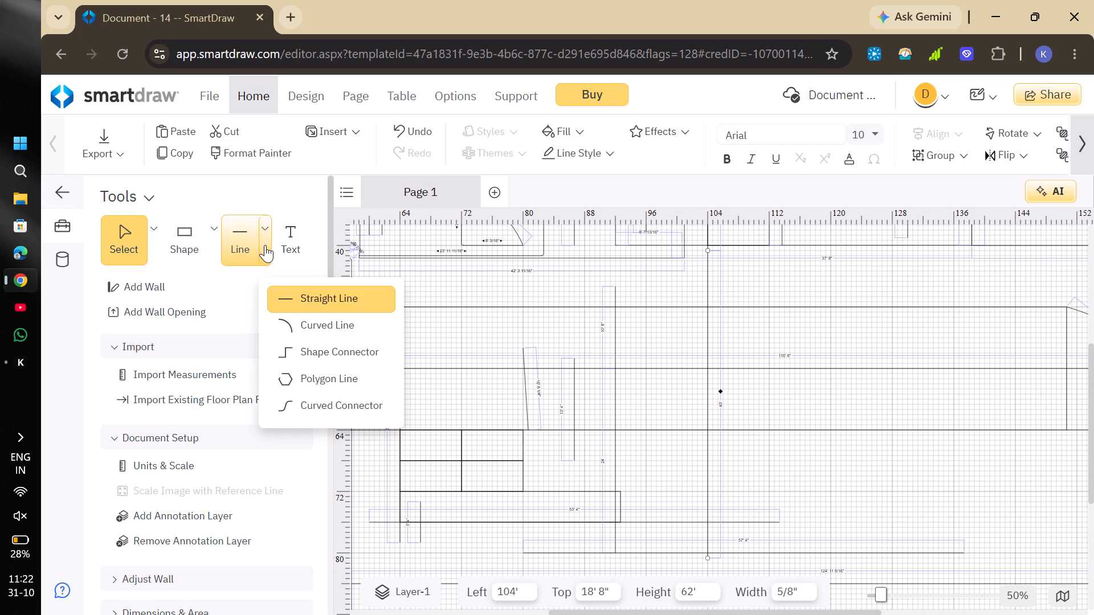
left_click(292, 367)
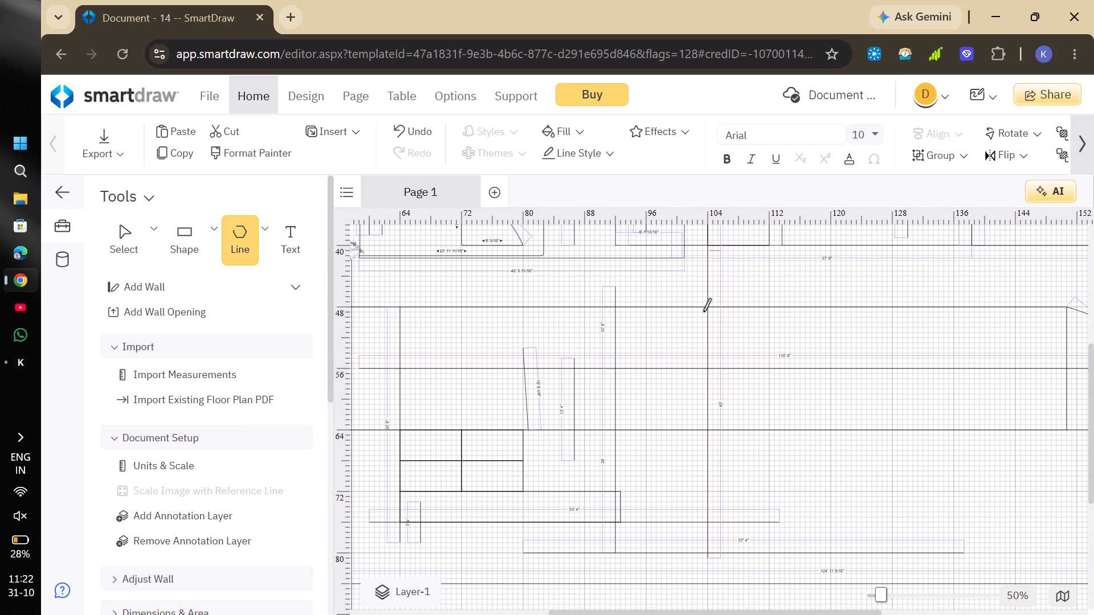
left_click(708, 243)
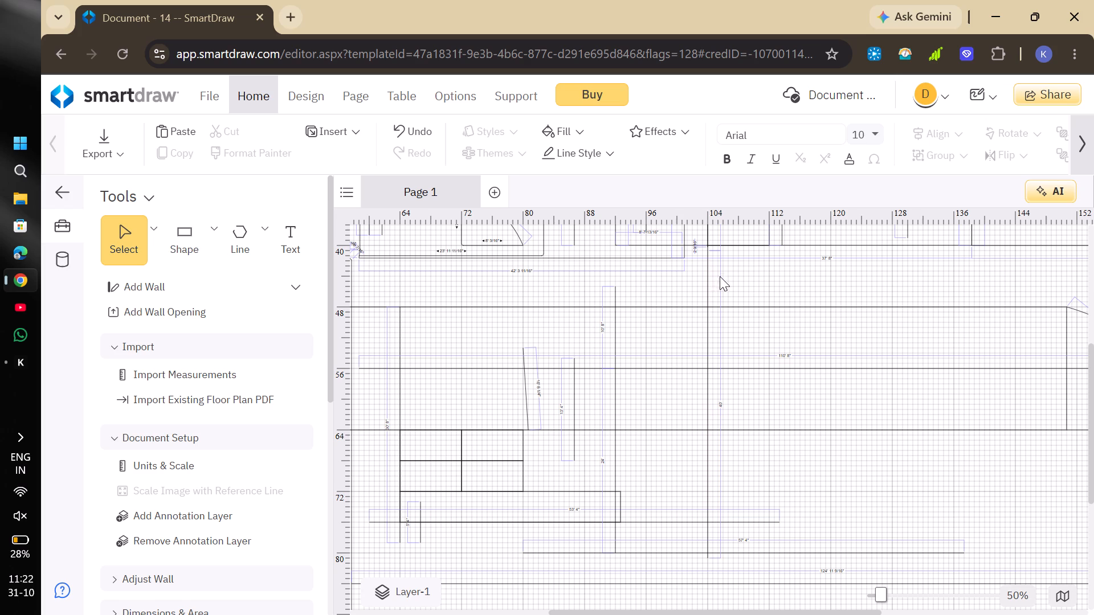
left_click(237, 226)
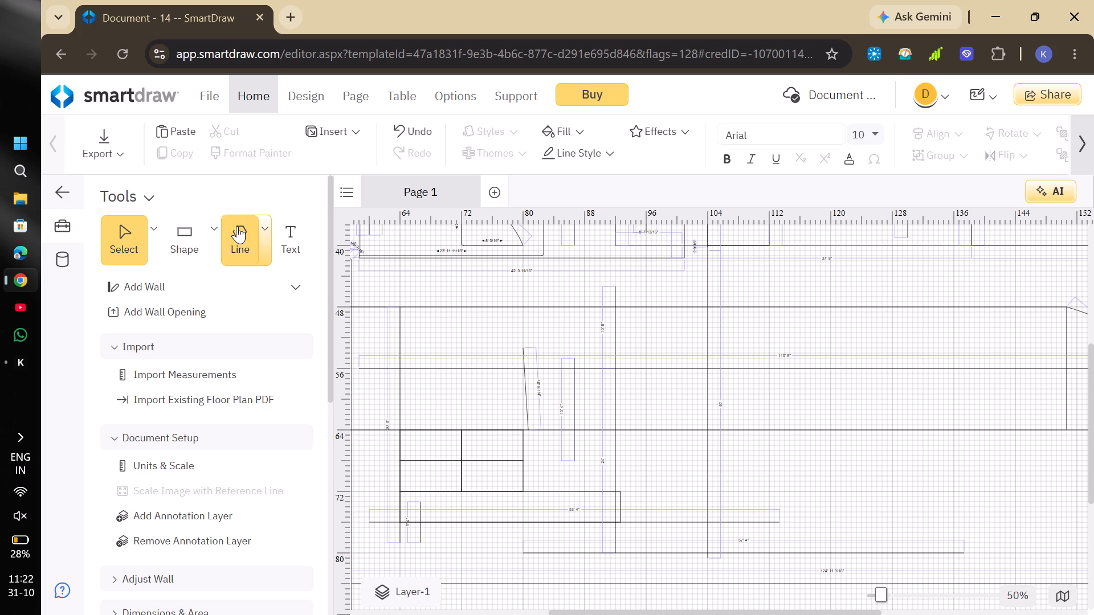
left_click(770, 256)
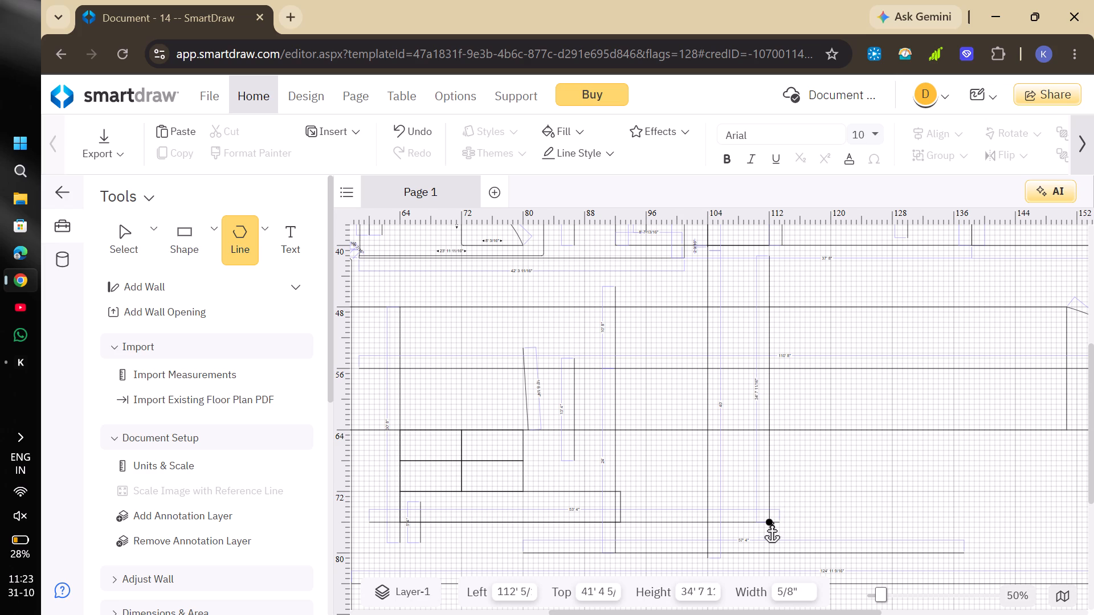
left_click(771, 522)
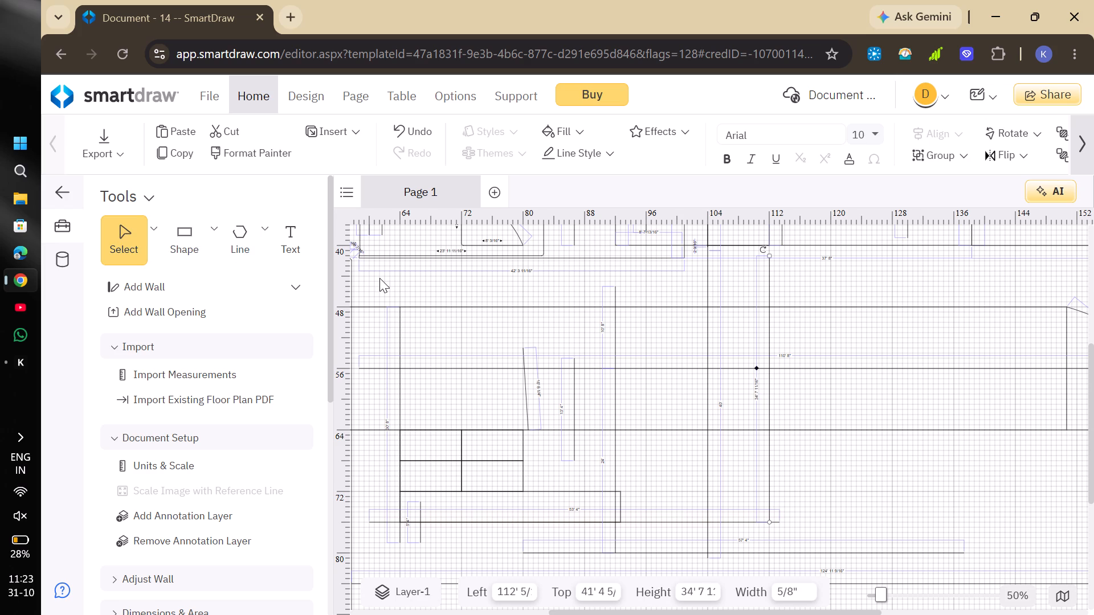
Draw a closed four-sided polygon about 31' 4" wide and 36' 5" high, starting near 120' across and 42' down.
left_click(236, 240)
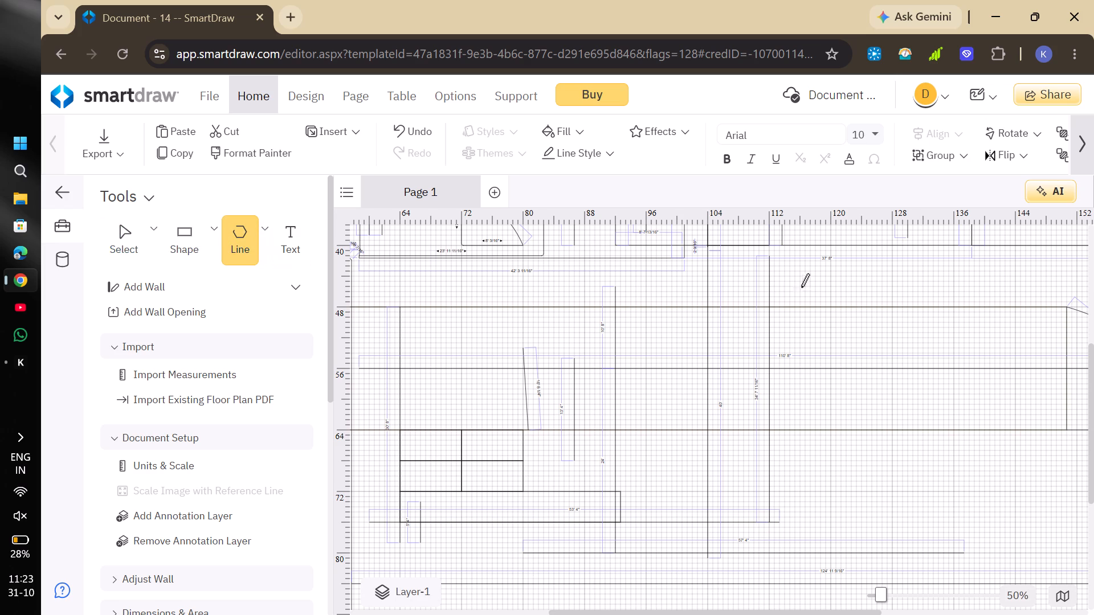
left_click(828, 261)
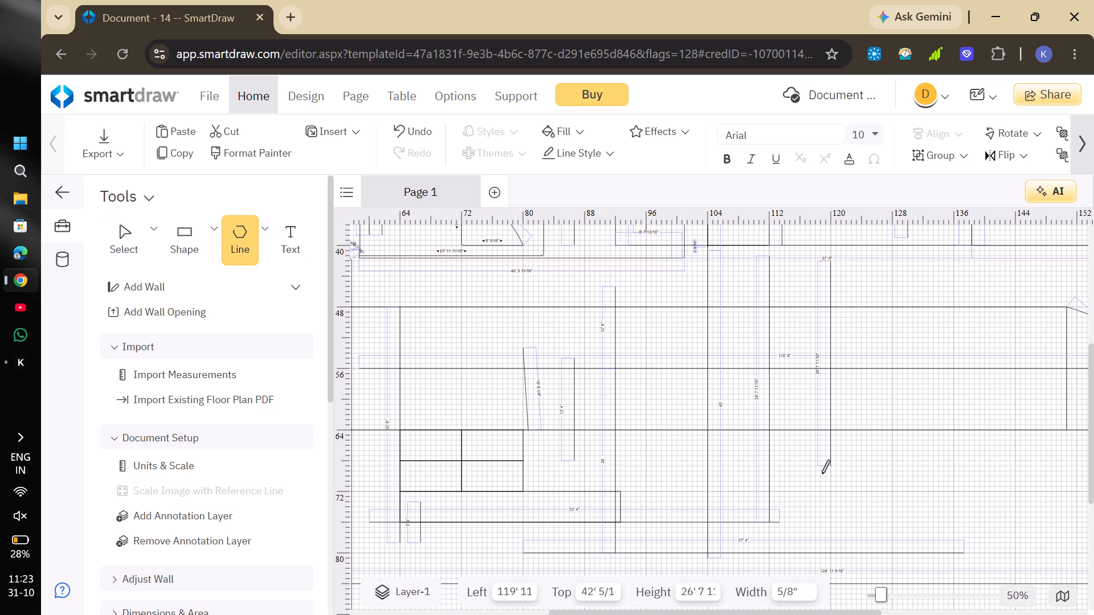
left_click(830, 532)
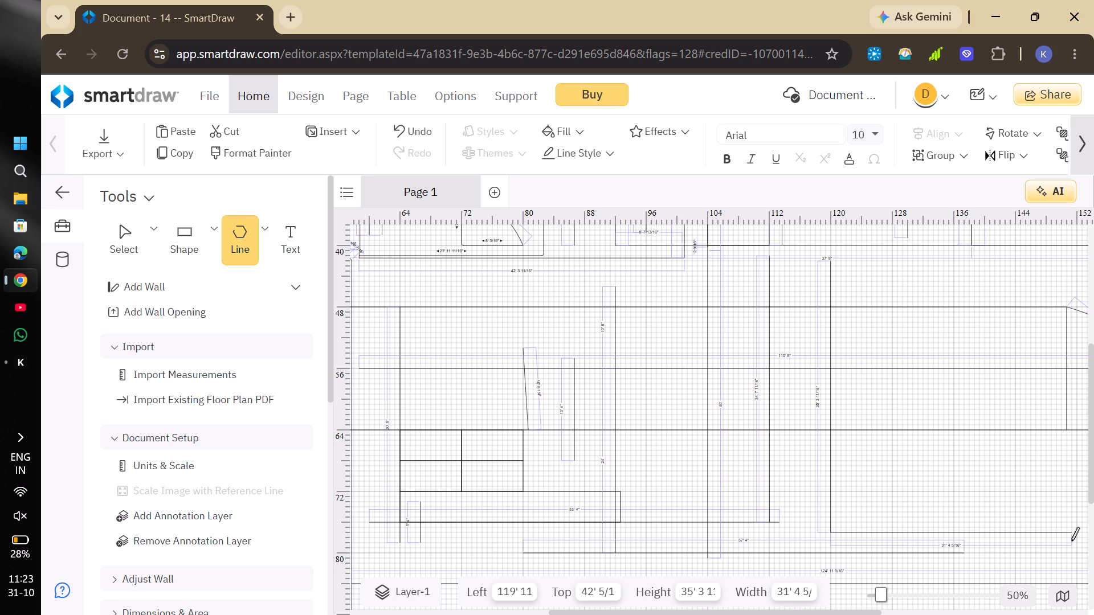
left_click(1071, 540)
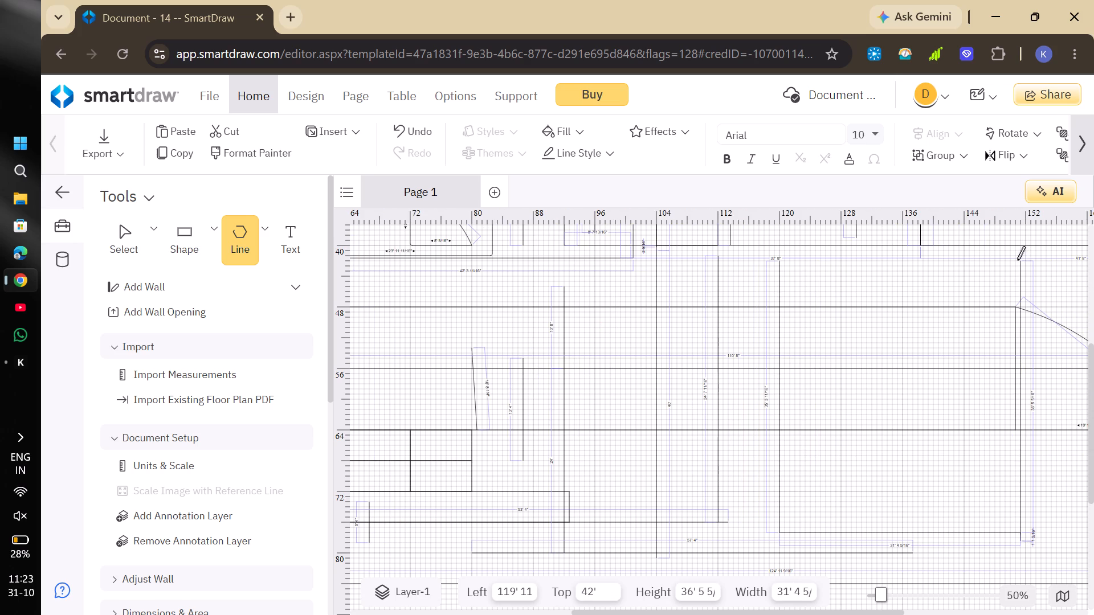
left_click(1017, 260)
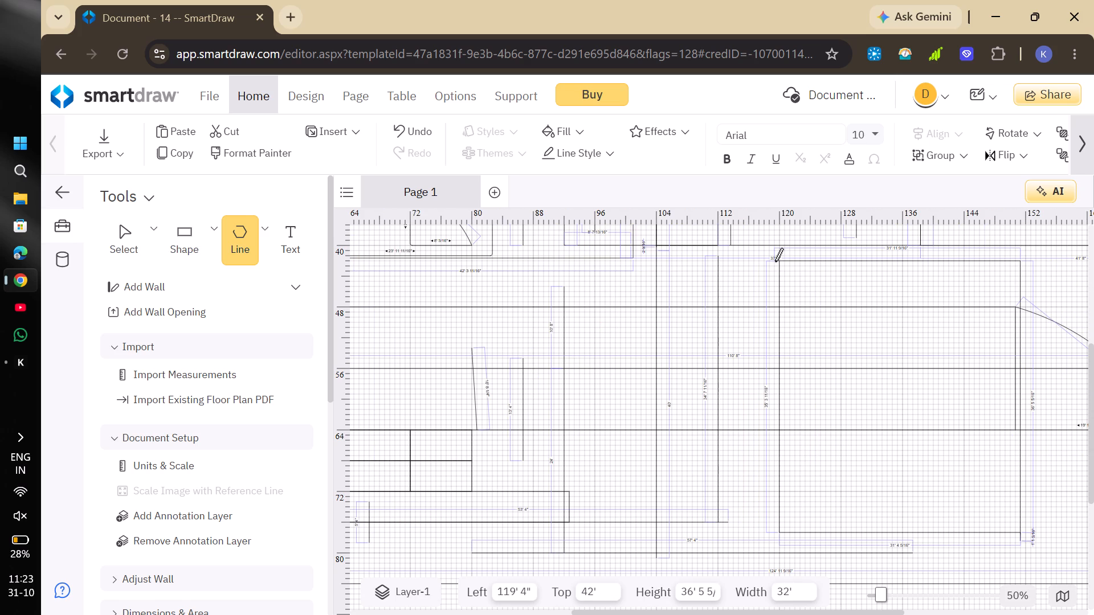
left_click(780, 261)
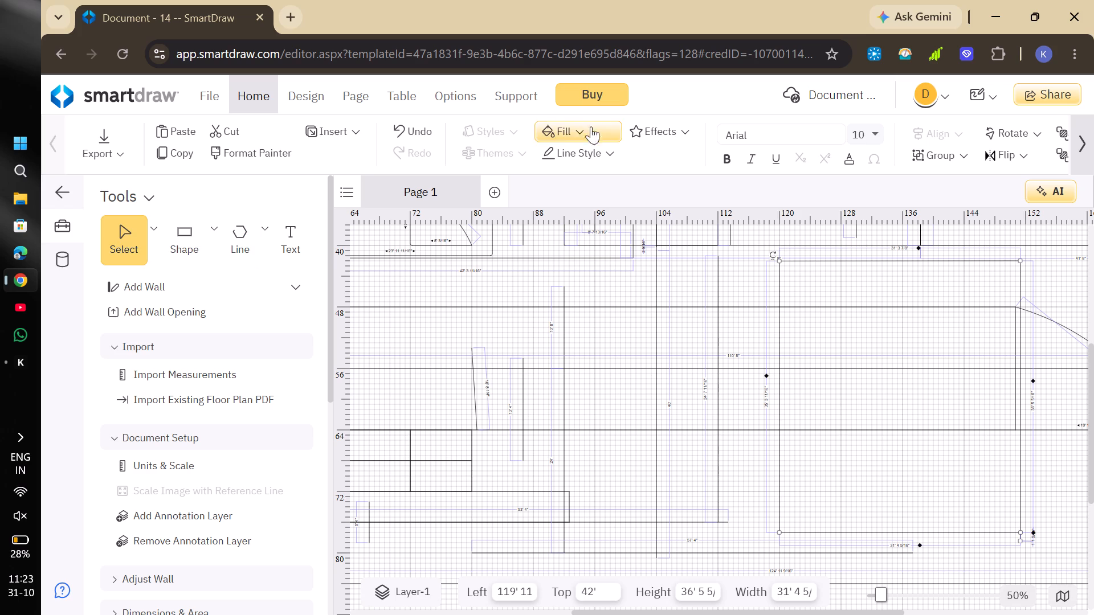
Fill the closed polygon with solid black.
left_click(568, 125)
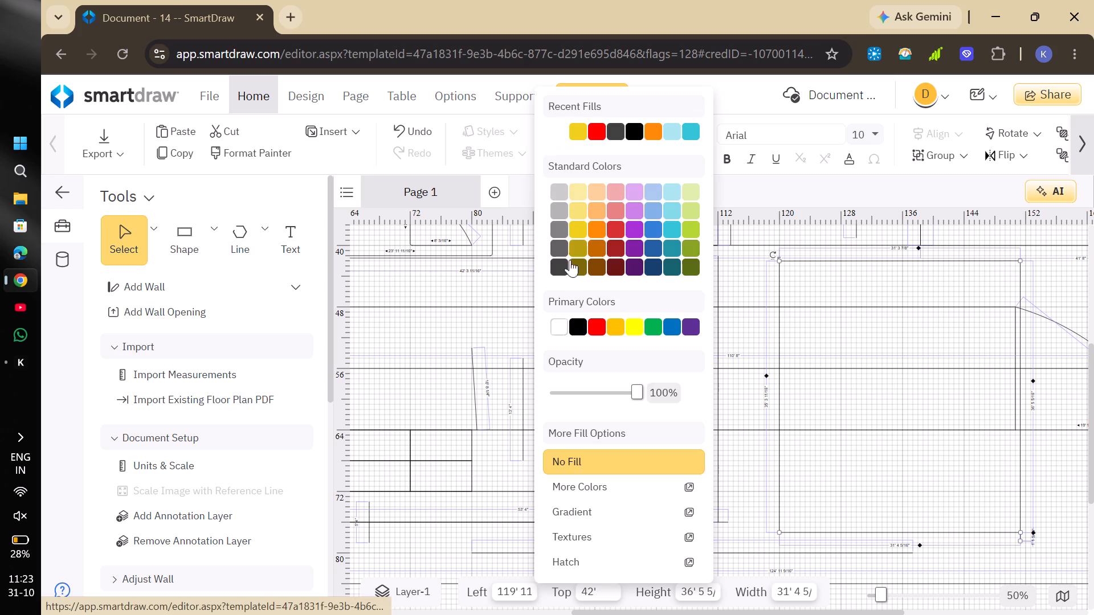
left_click(579, 327)
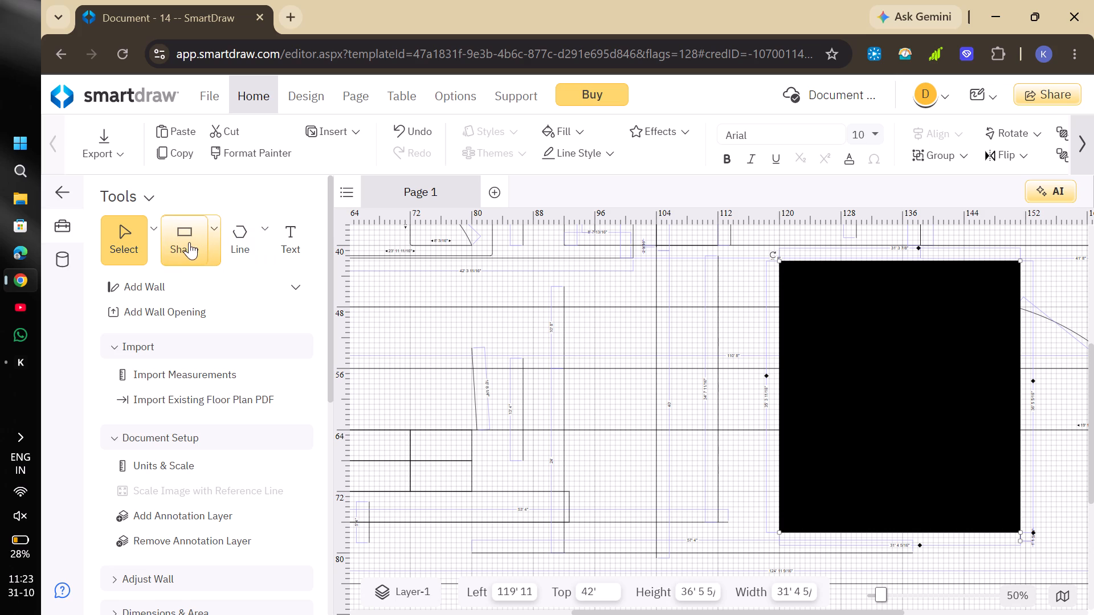
Add a white-filled 4' high rectangle inside the black polygon at about 121' 11" across and 47' 4" down, widened to about 28'.
left_click_drag(189, 243, 823, 321)
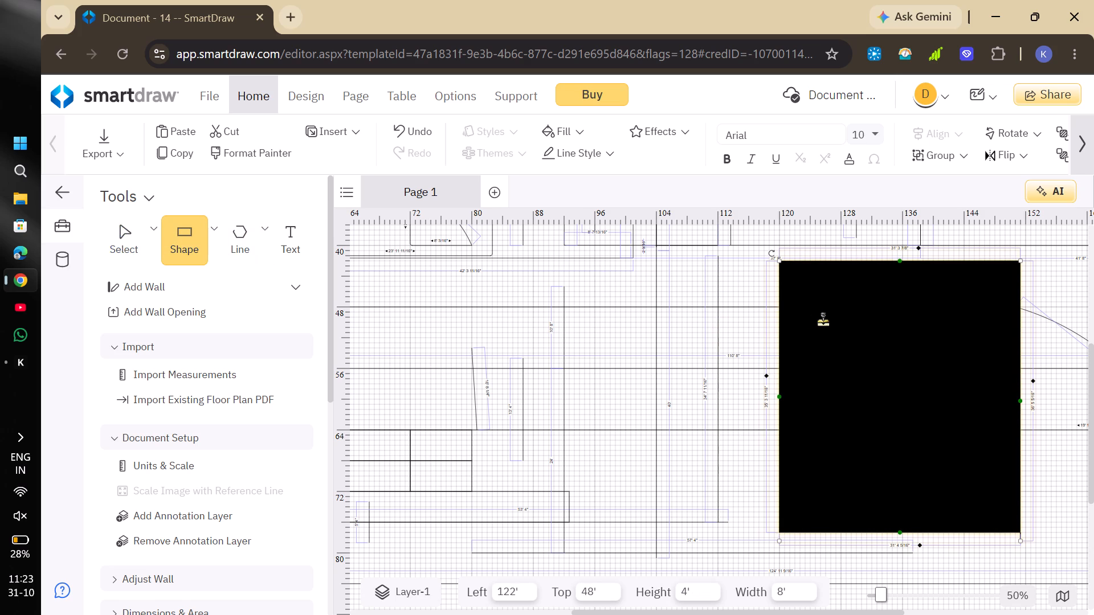
left_click_drag(823, 321, 826, 319)
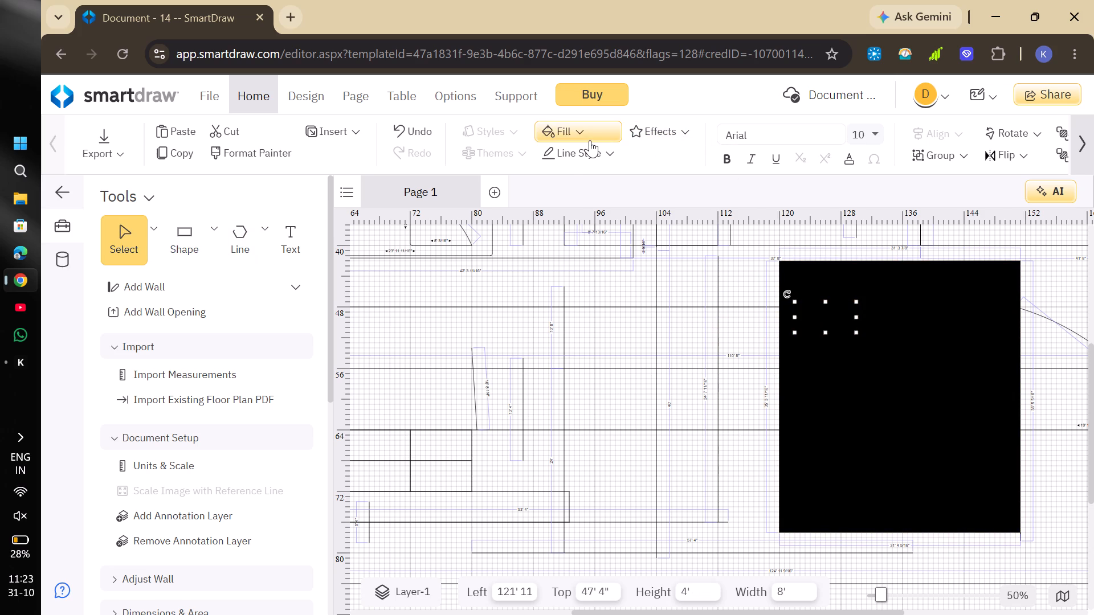
left_click(590, 140)
left_click(560, 327)
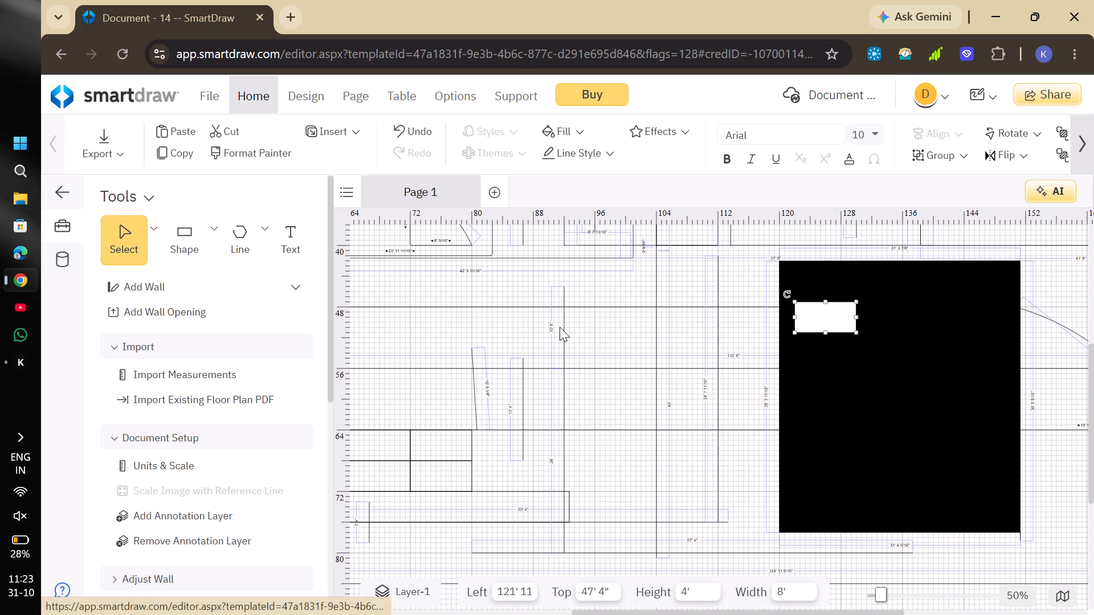
left_click_drag(858, 318, 1009, 321)
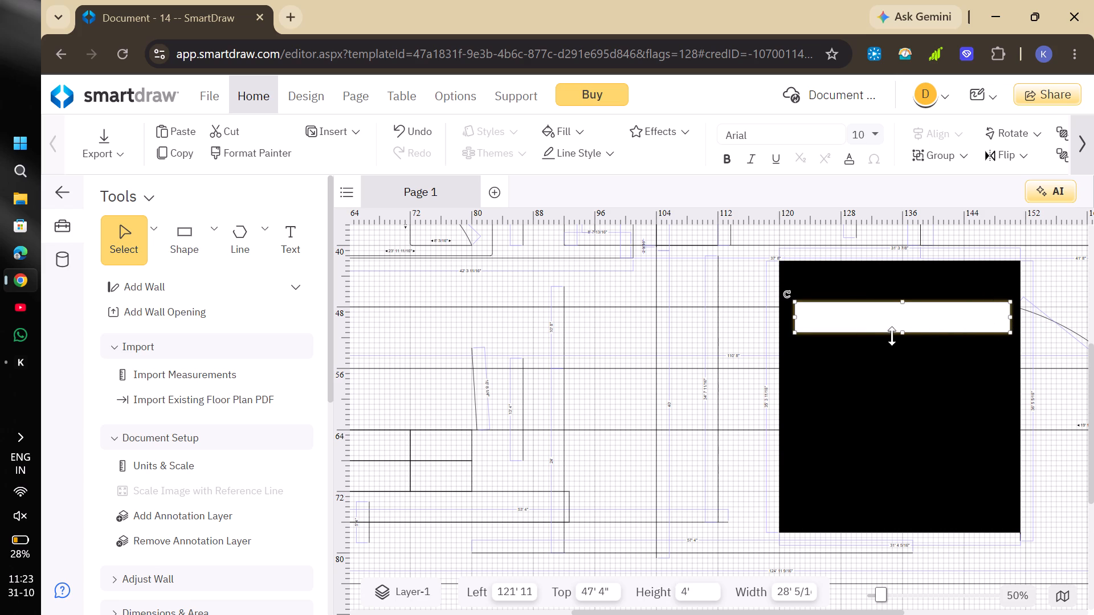
Add an 8' by 4' diamond centred in the white rectangle, at 132' across and 47' 4" down, and fill it black.
left_click(213, 239)
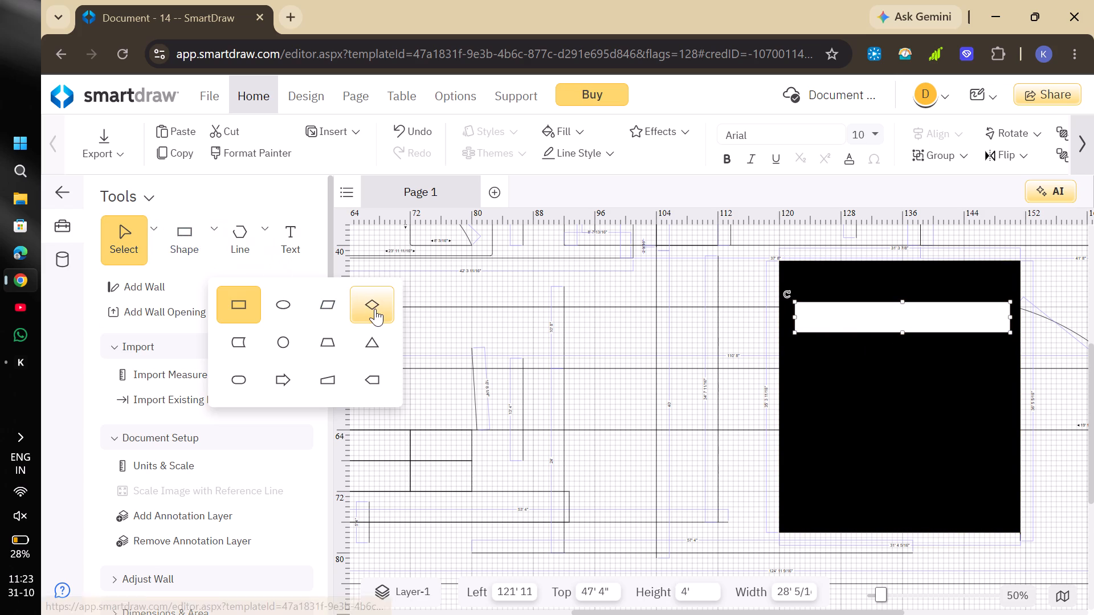
left_click_drag(375, 309, 904, 319)
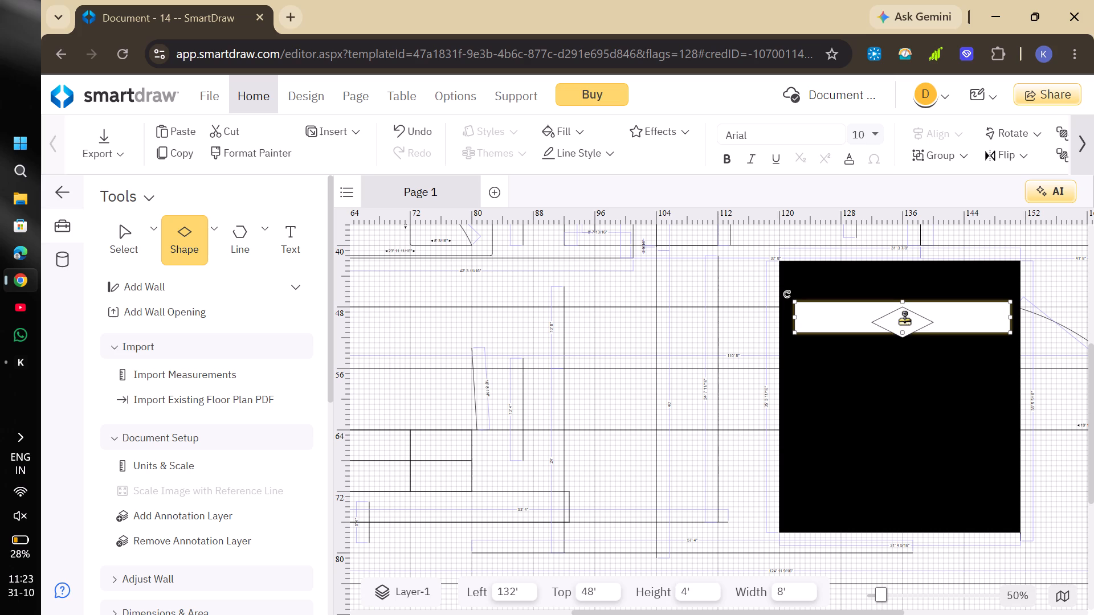
left_click_drag(904, 319, 901, 315)
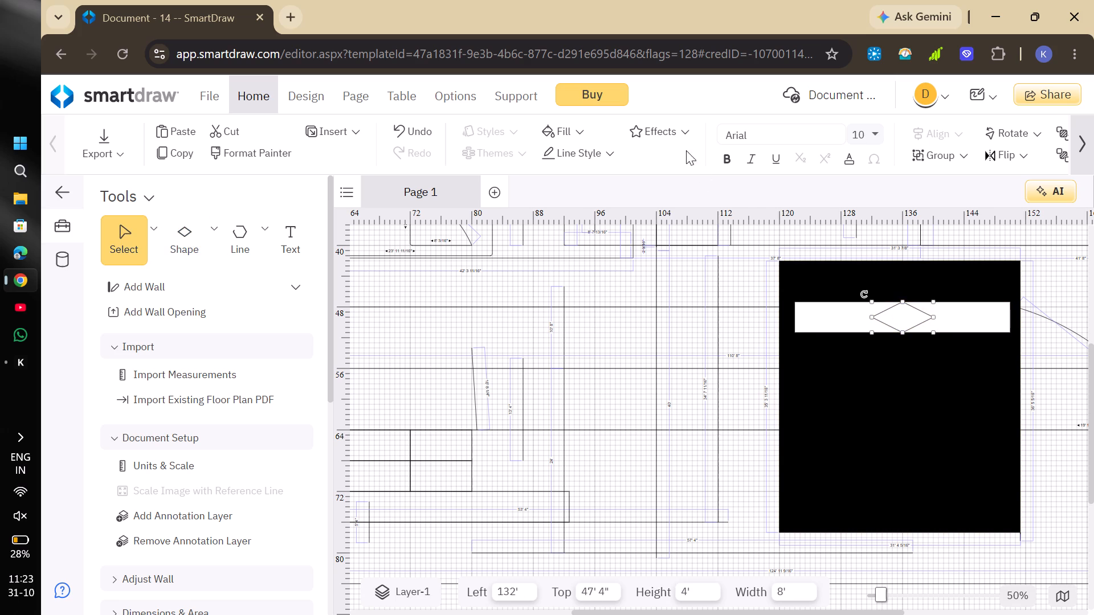
left_click(575, 132)
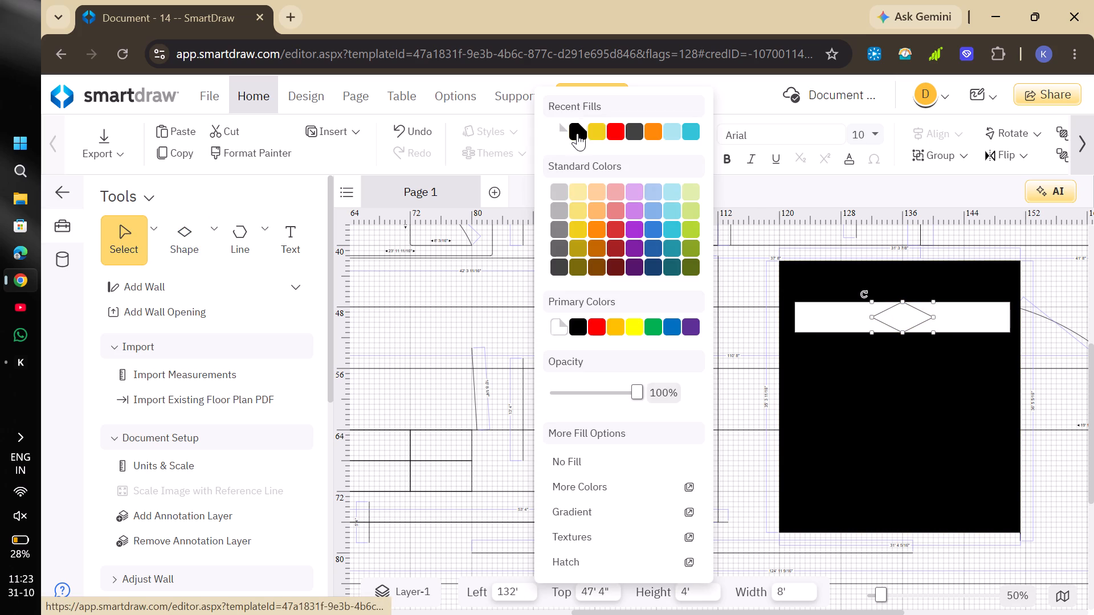
left_click(578, 132)
left_click(766, 82)
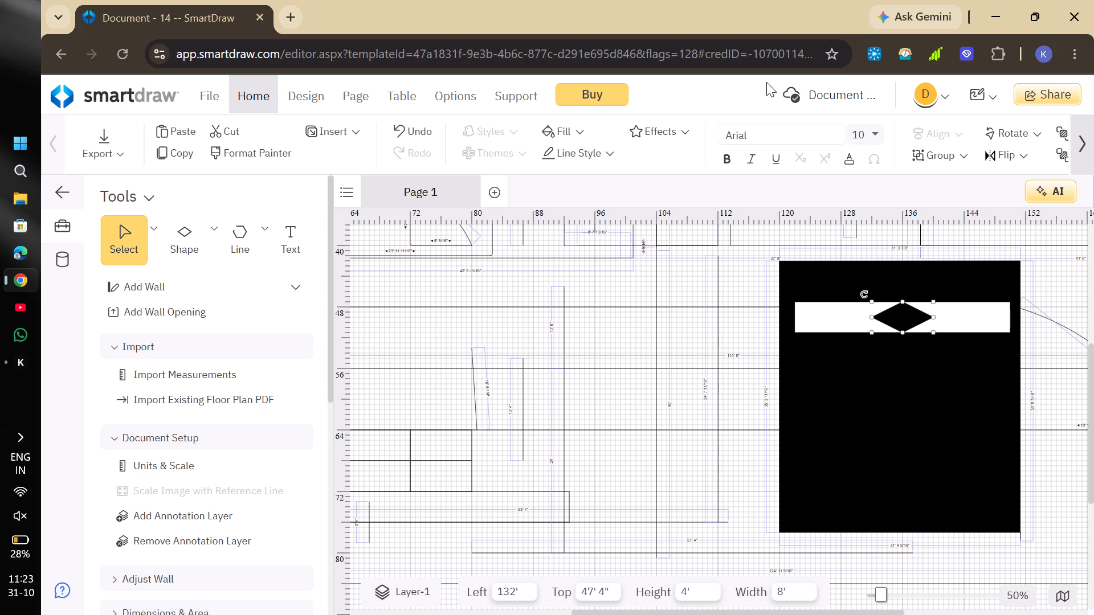
Place an 8' by 4' black rounded shape in the white rectangle's western end, at 122' 8" across and 47' 4" down.
left_click(213, 248)
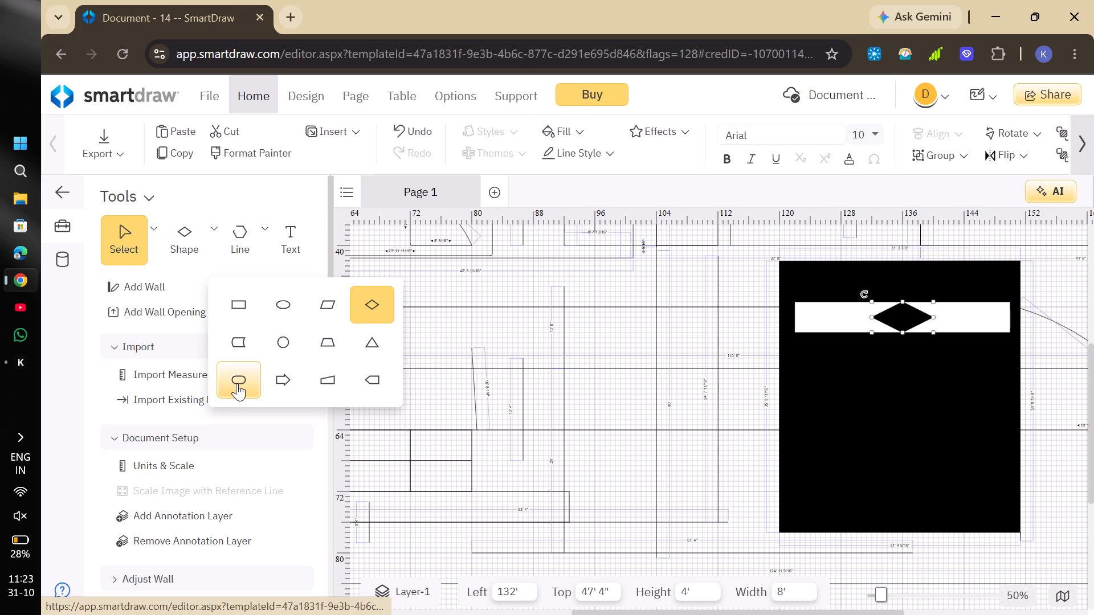
left_click_drag(237, 383, 840, 311)
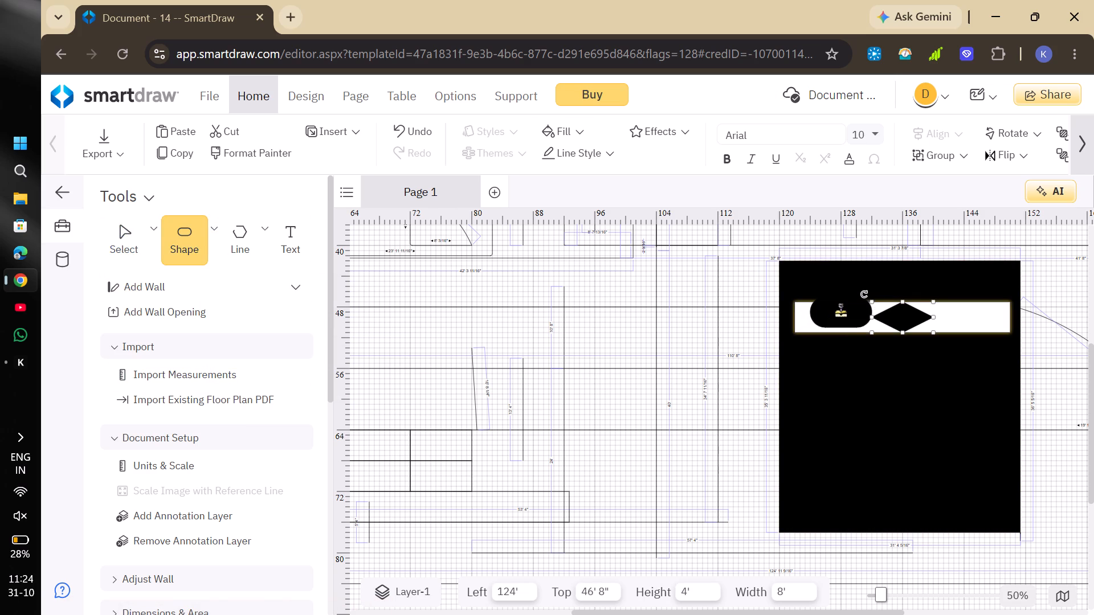
left_click_drag(840, 311, 834, 318)
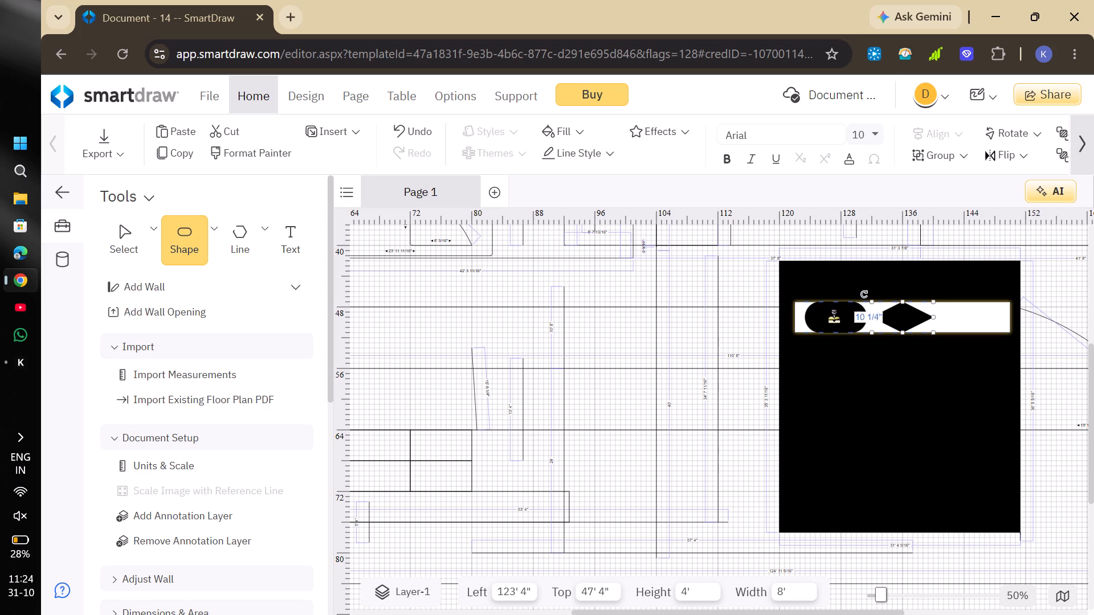
left_click_drag(834, 318, 830, 319)
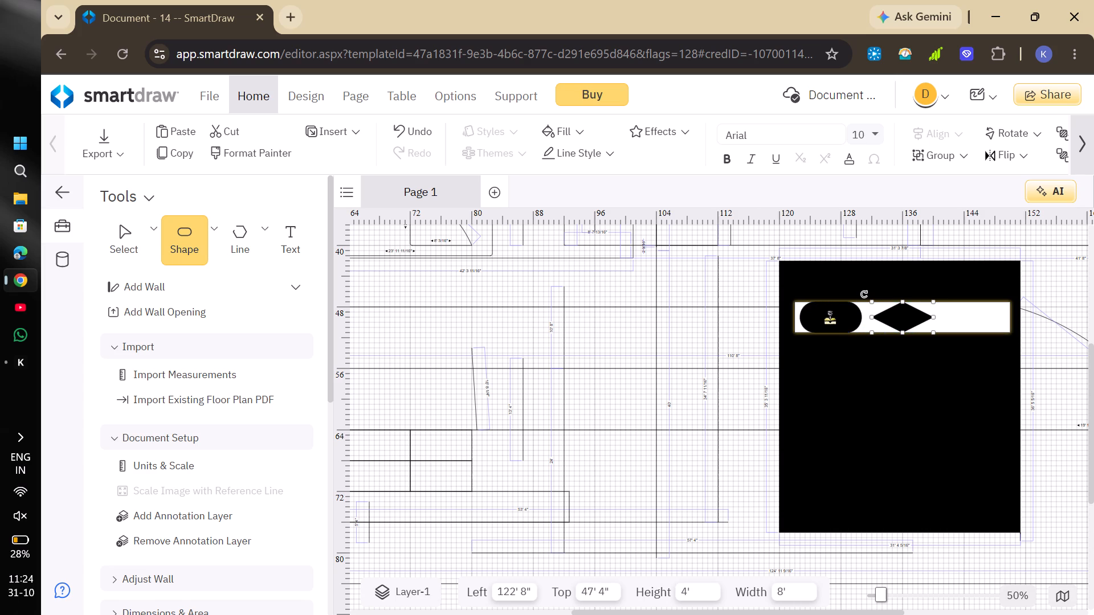
left_click_drag(830, 319, 832, 319)
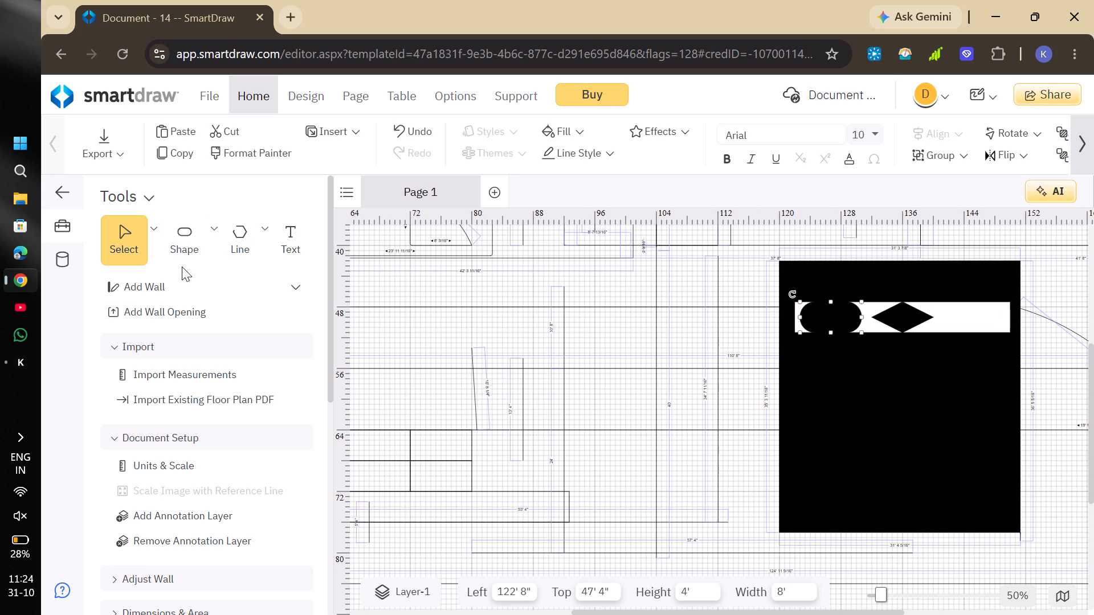
Place a second 8' by 4' black rounded shape in the white rectangle's eastern end, at 141' 4" across and 47' 4" down.
left_click_drag(178, 251, 998, 322)
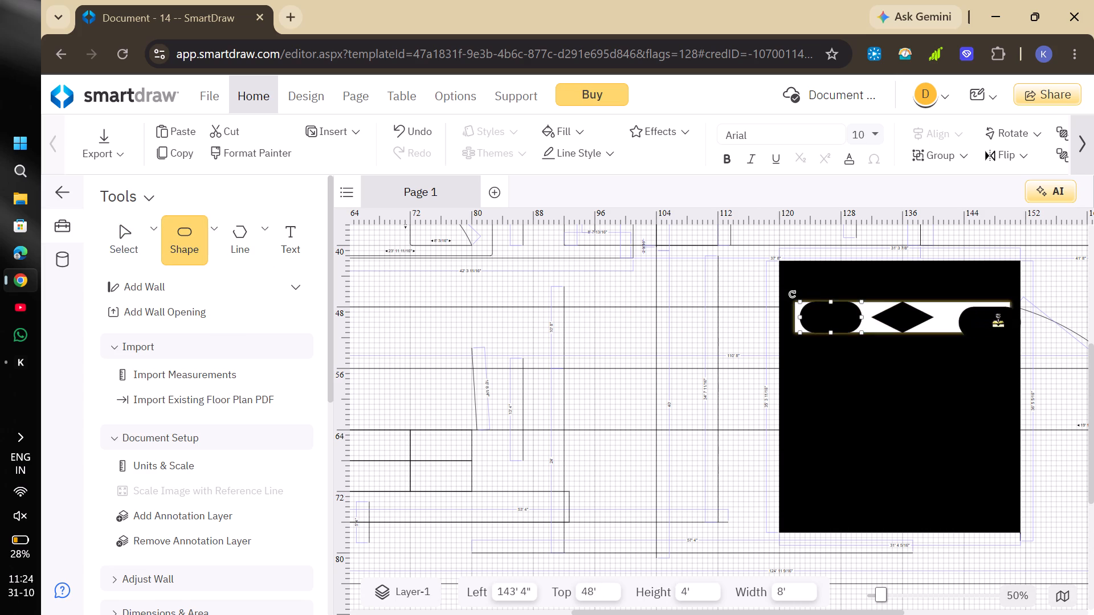
left_click_drag(998, 322, 973, 315)
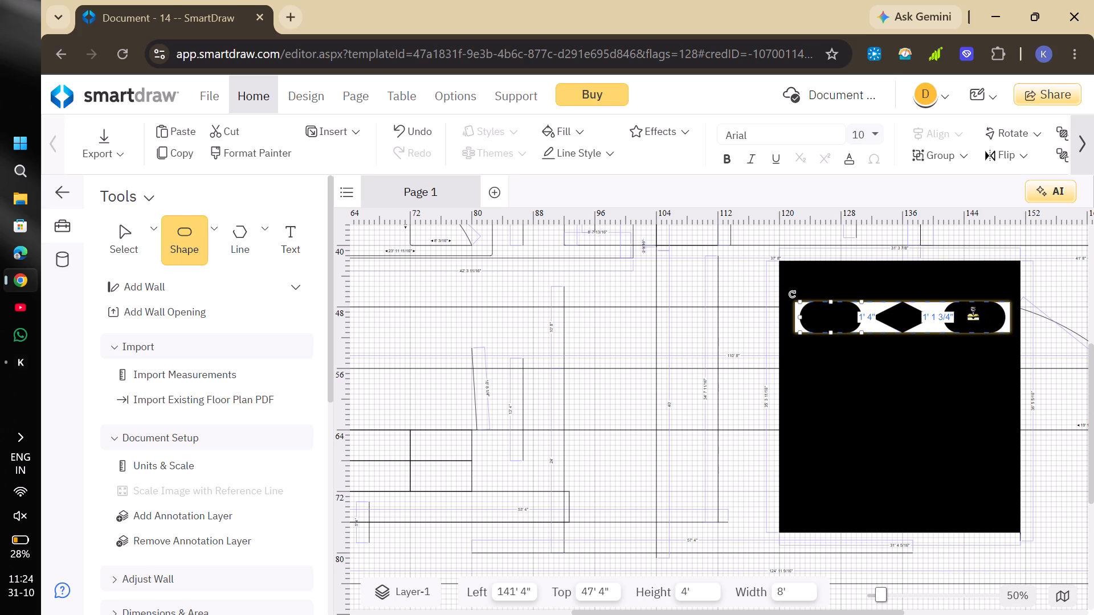
left_click_drag(973, 315, 974, 314)
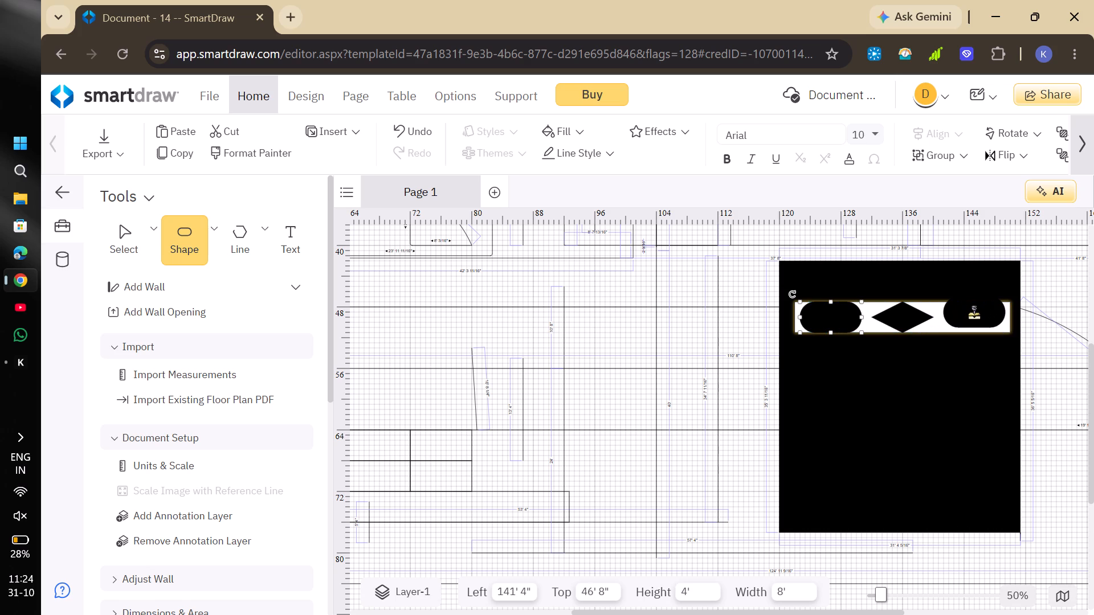
left_click_drag(974, 314, 974, 316)
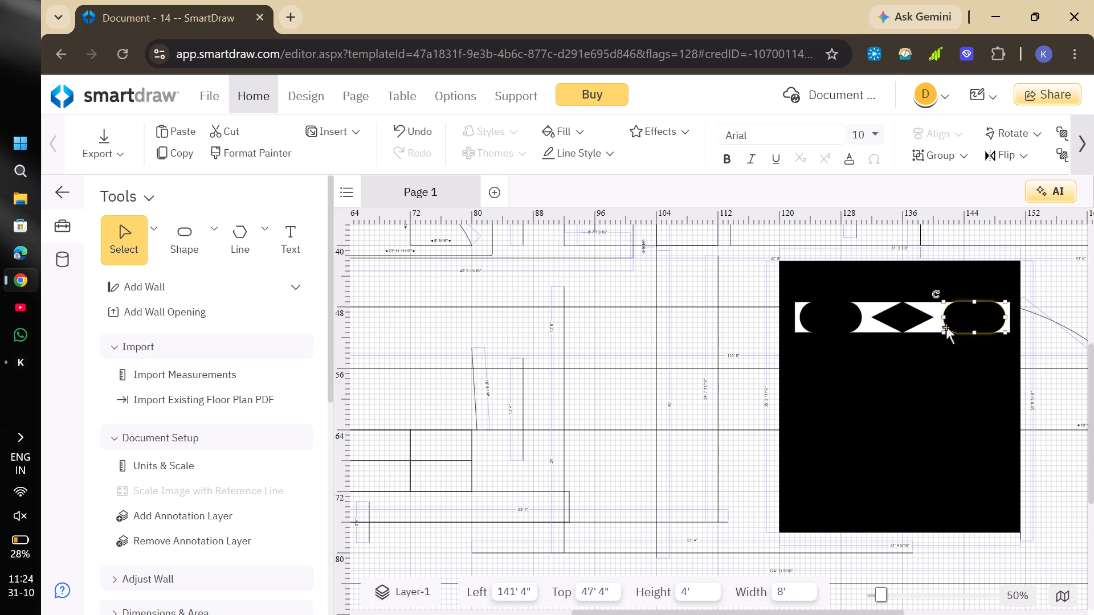
Add a white-filled 2' circle inside the western black rounded shape, at 125' 4" across and 48' 4" down.
left_click(216, 242)
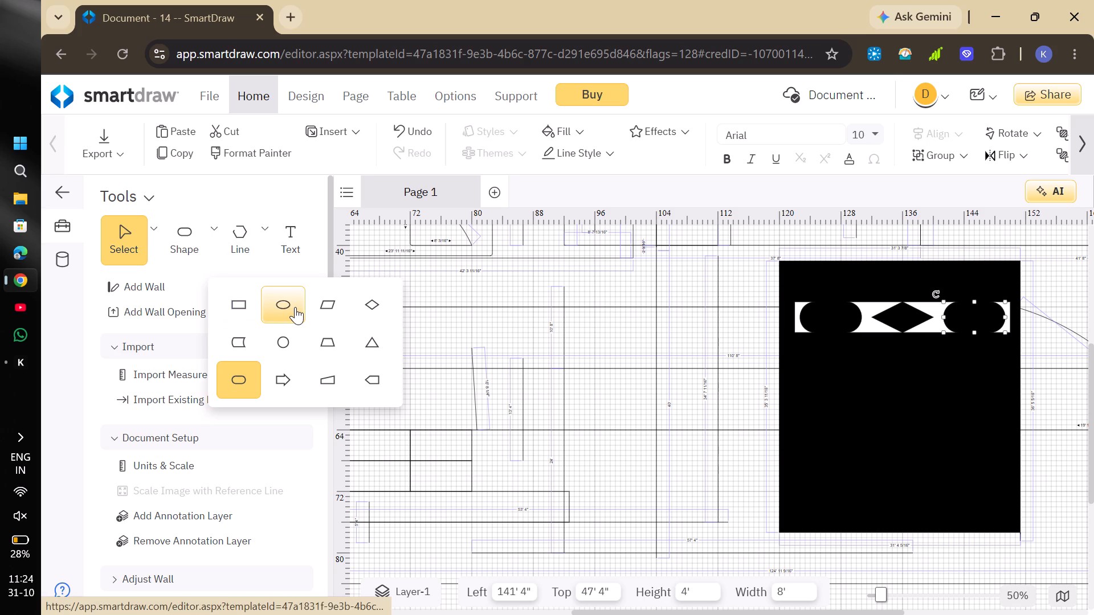
left_click_drag(295, 307, 818, 322)
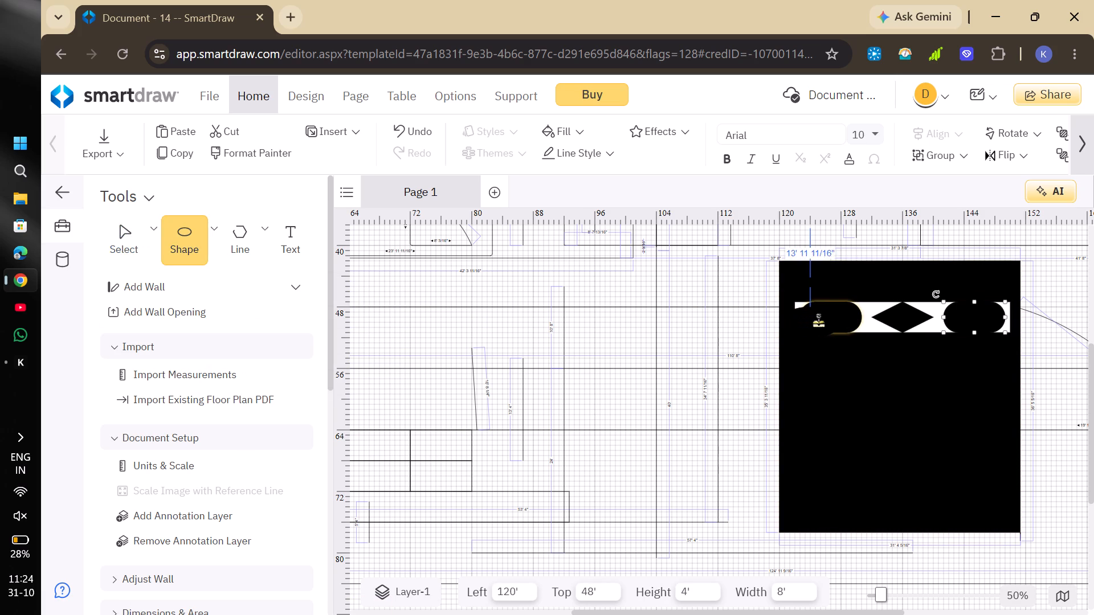
left_click_drag(818, 322, 684, 338)
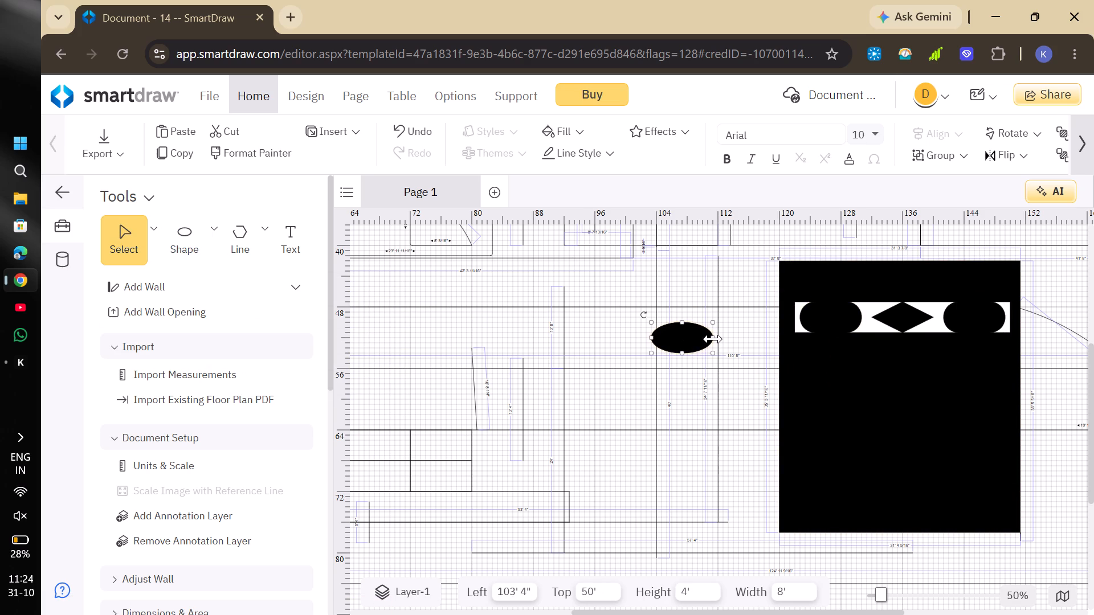
left_click_drag(713, 339, 681, 340)
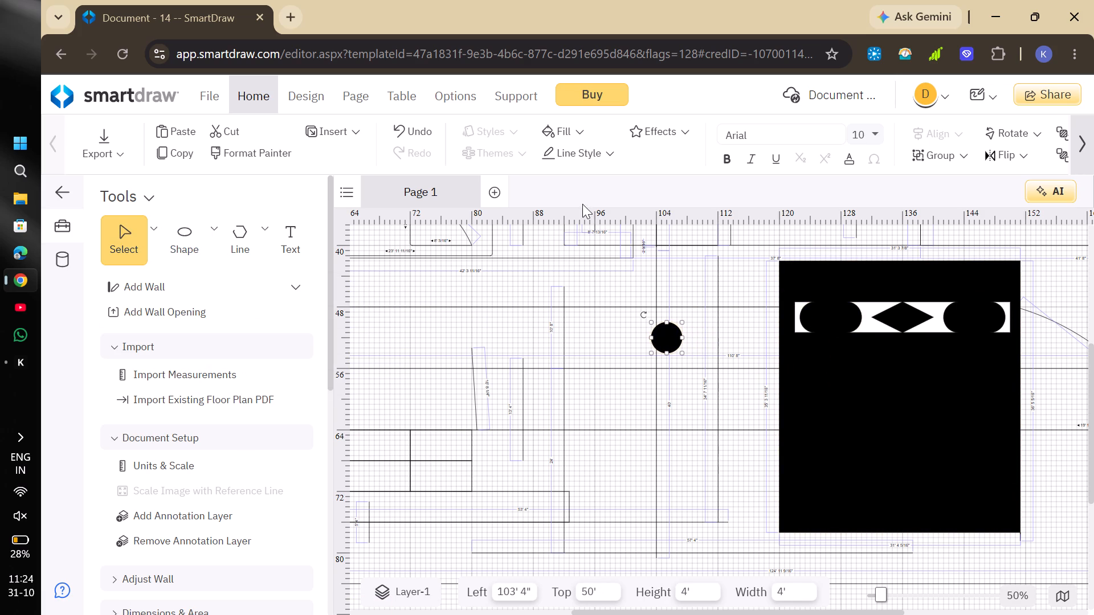
left_click(567, 135)
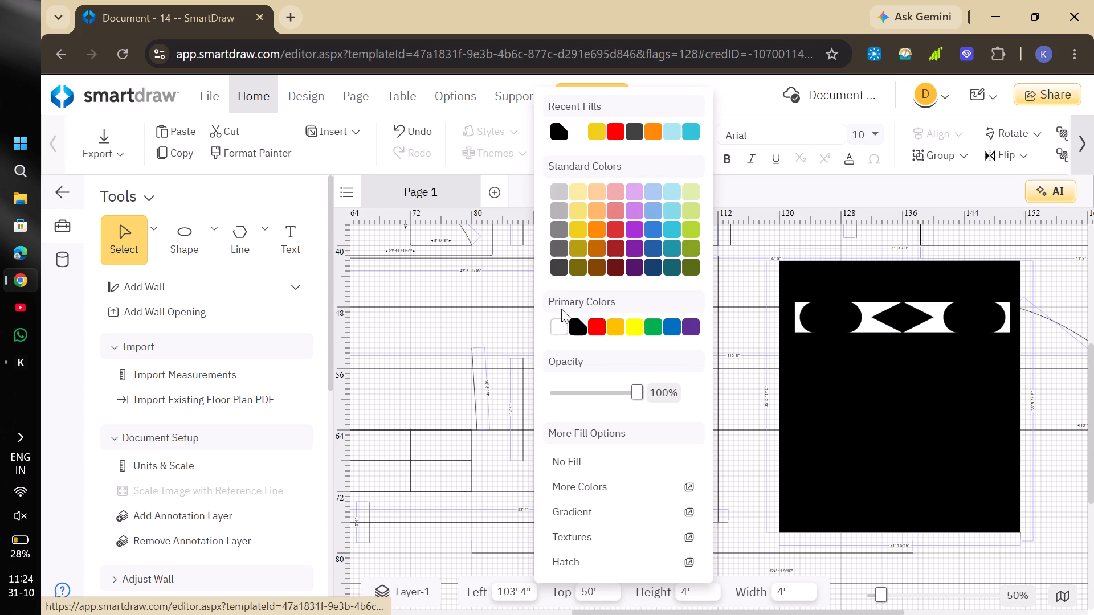
left_click(558, 331)
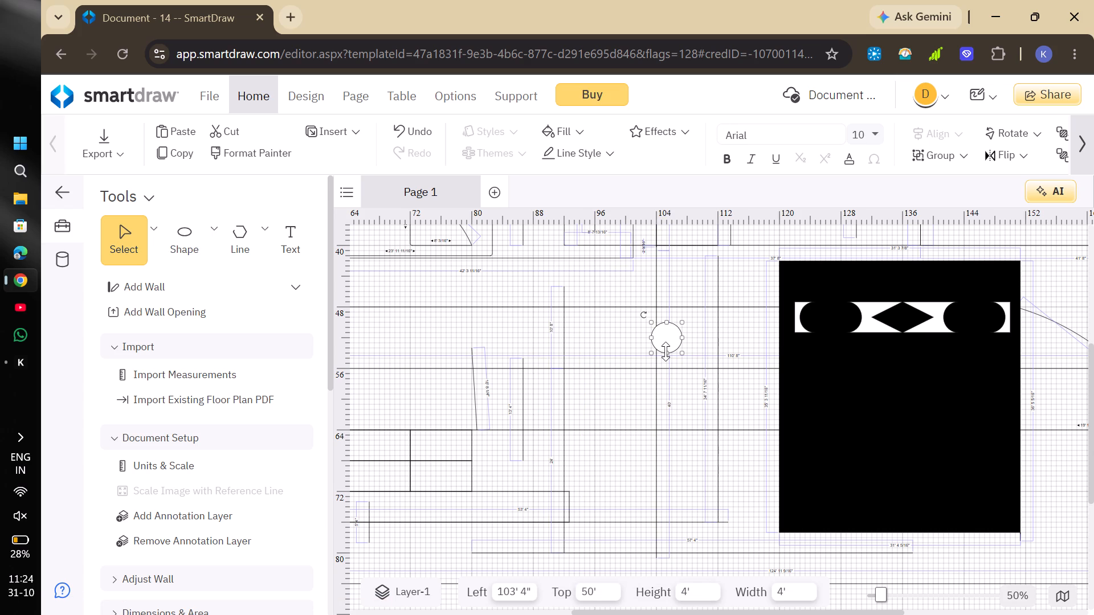
left_click_drag(666, 351, 663, 338)
left_click_drag(651, 330, 661, 333)
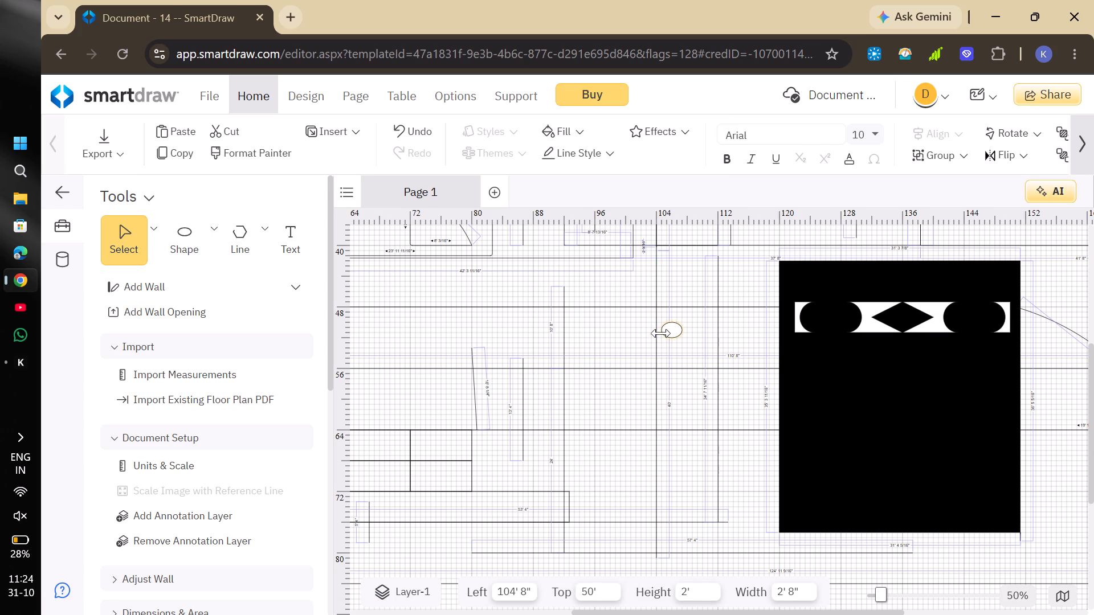
left_click_drag(661, 333, 664, 334)
left_click_drag(671, 331, 750, 341)
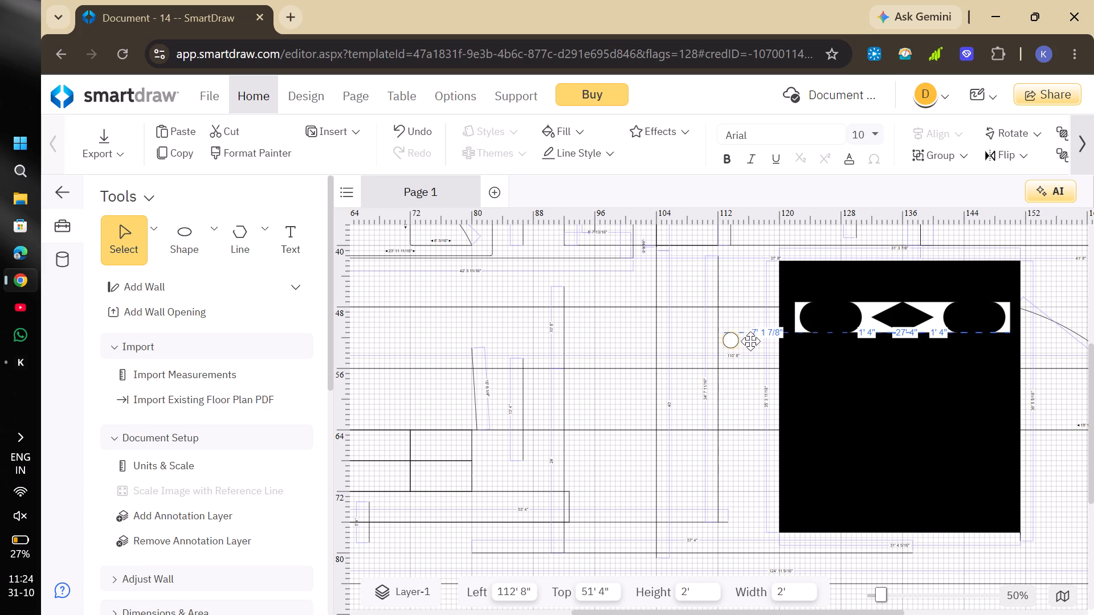
left_click_drag(750, 341, 829, 315)
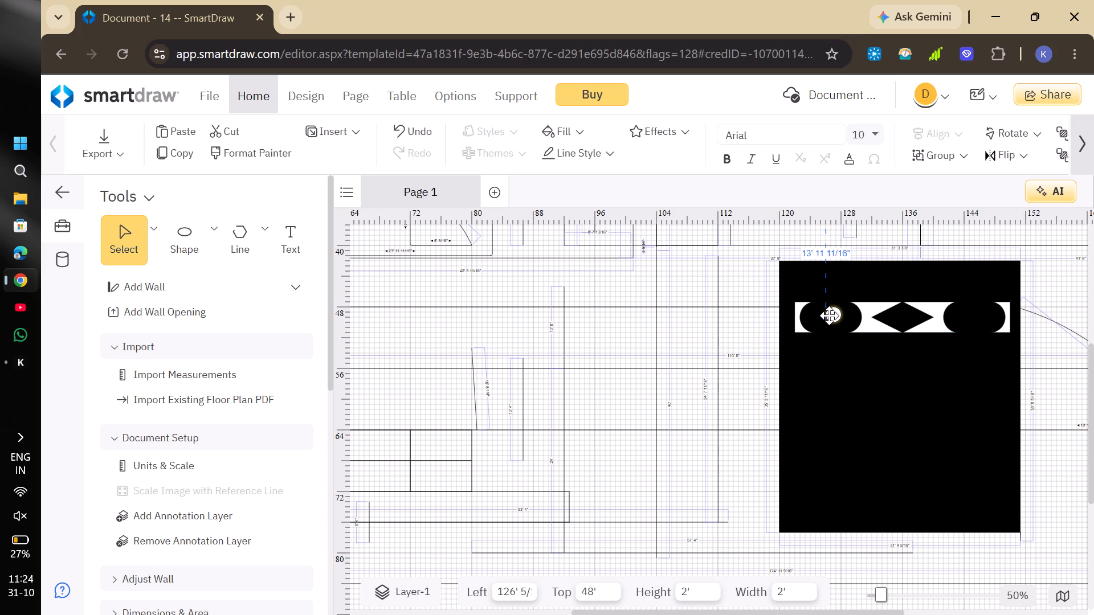
left_click_drag(829, 315, 826, 318)
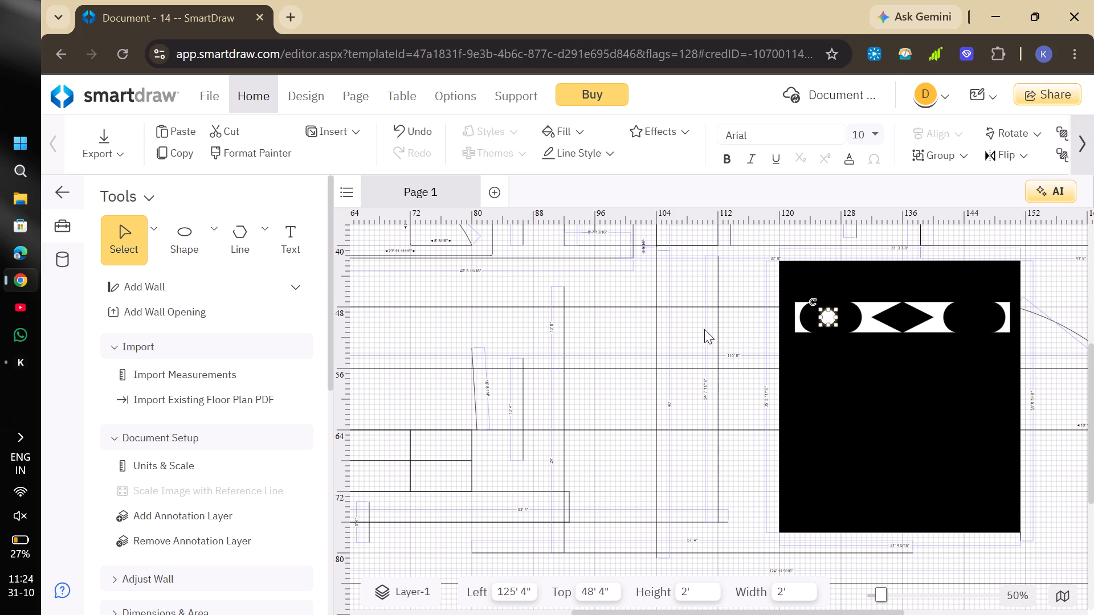
Add a white ellipse 3' 4" wide and 2' 8" high inside the eastern black rounded shape, at 143' 4" across and 48' down.
left_click_drag(183, 239, 644, 362)
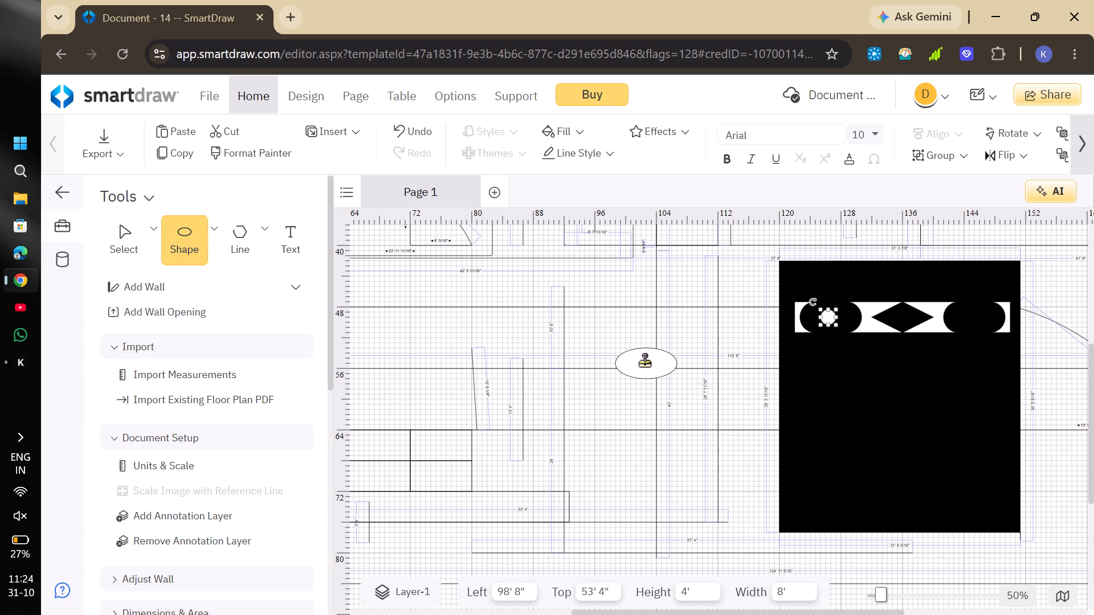
left_click_drag(644, 362, 636, 333)
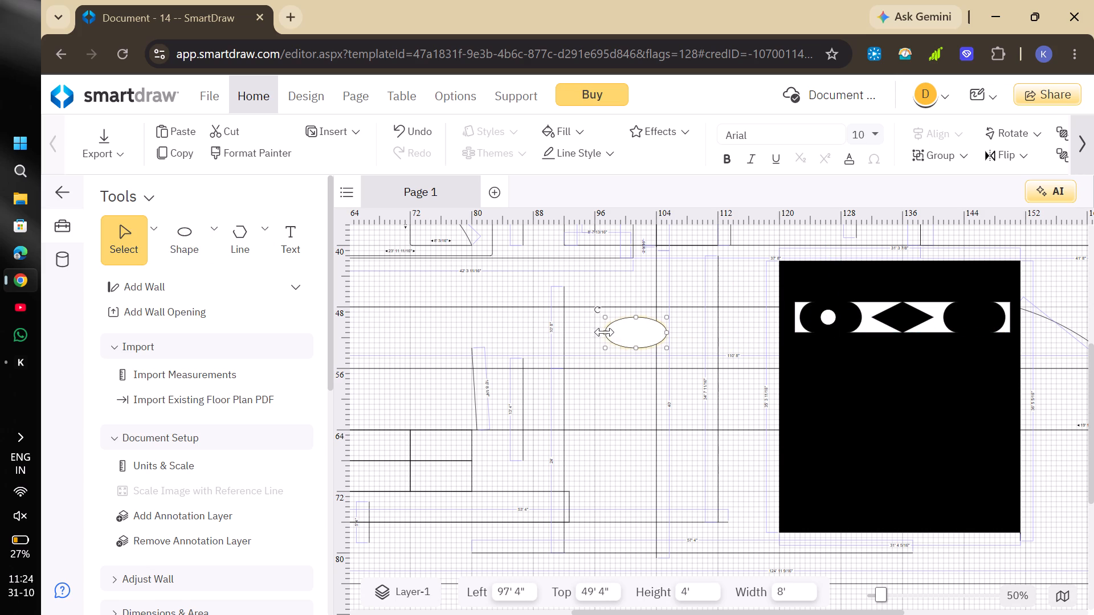
left_click_drag(604, 332, 643, 333)
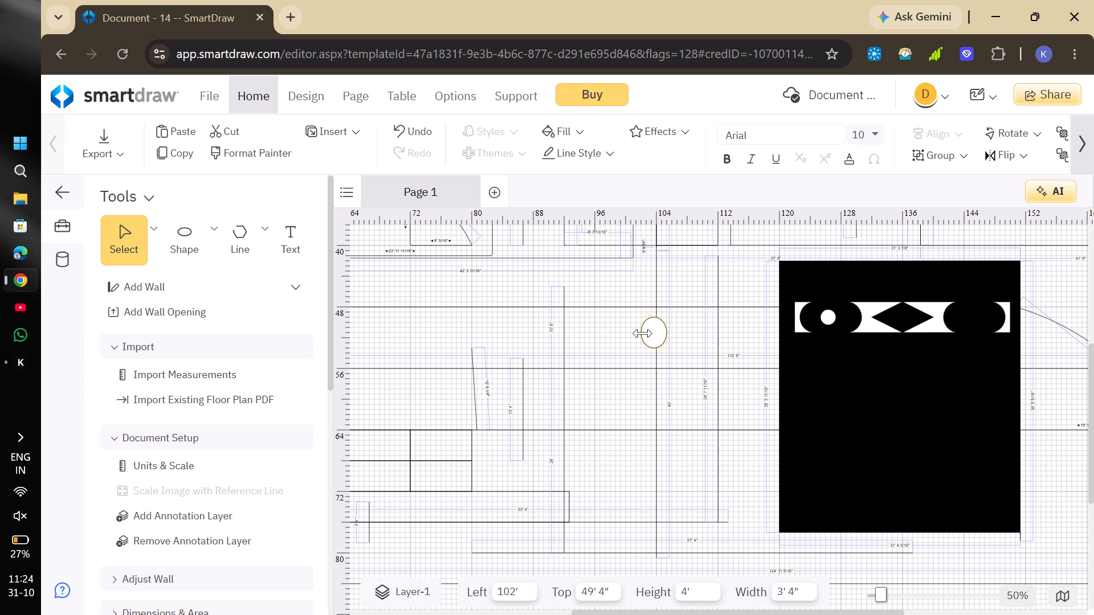
left_click_drag(655, 350, 655, 335)
left_click_drag(655, 335, 972, 323)
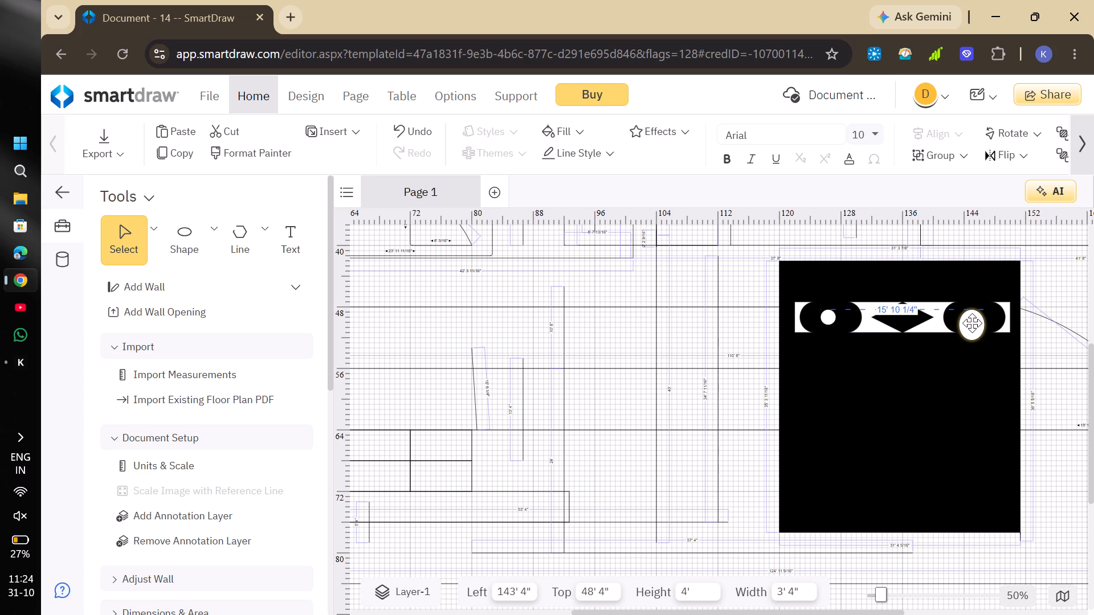
left_click_drag(972, 323, 975, 317)
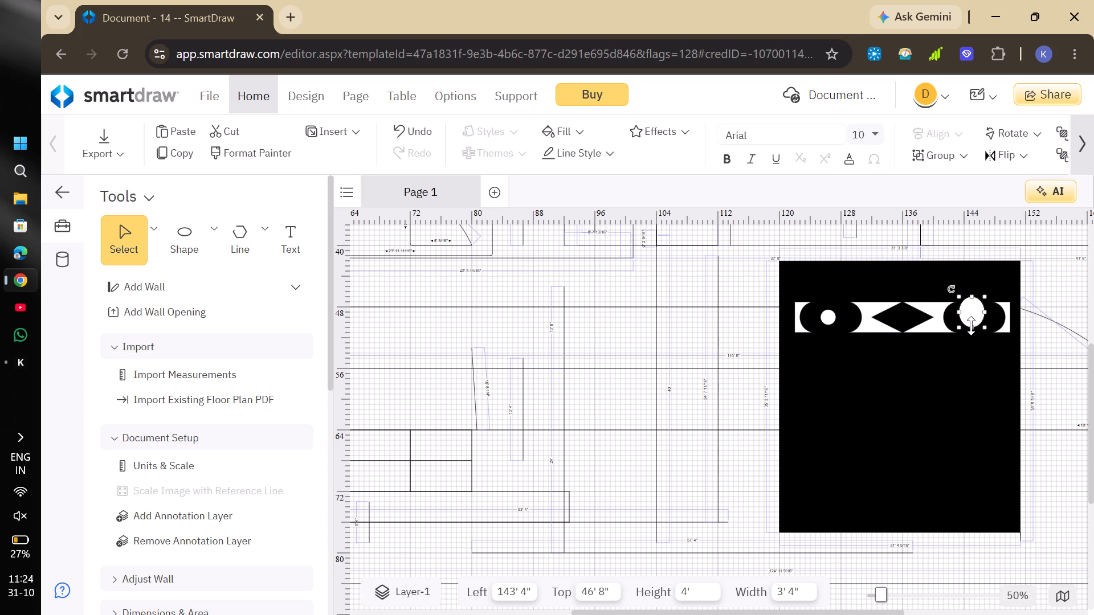
left_click_drag(971, 326, 971, 315)
left_click_drag(972, 306, 974, 317)
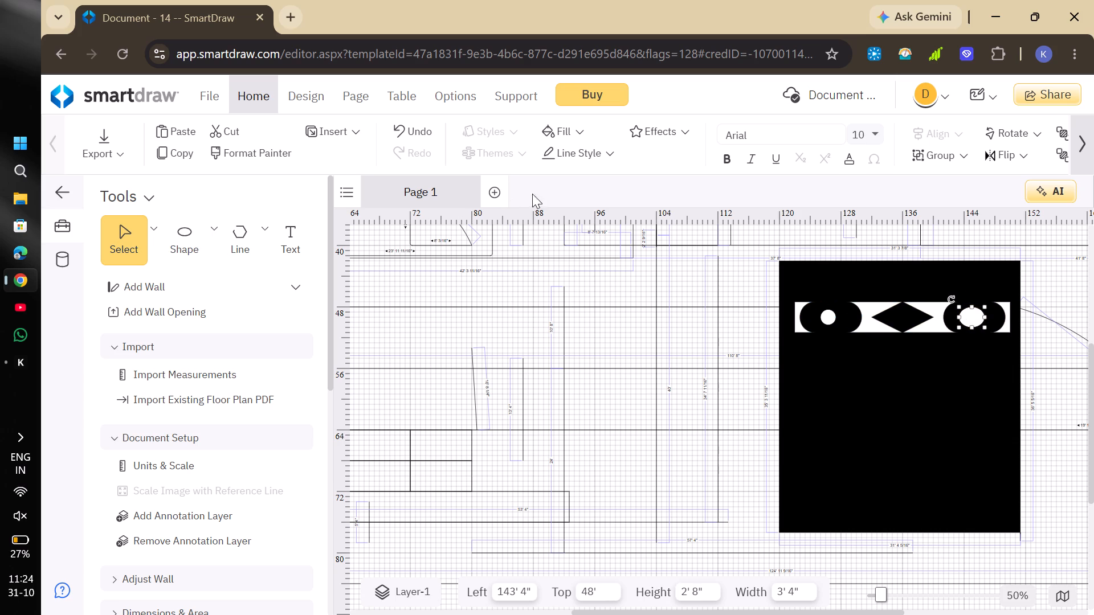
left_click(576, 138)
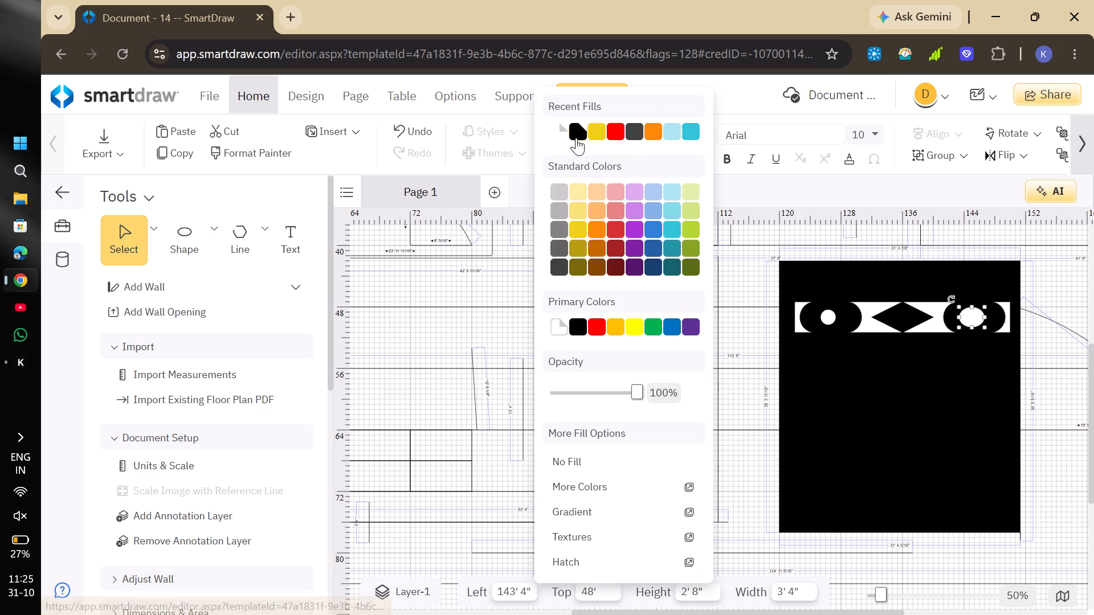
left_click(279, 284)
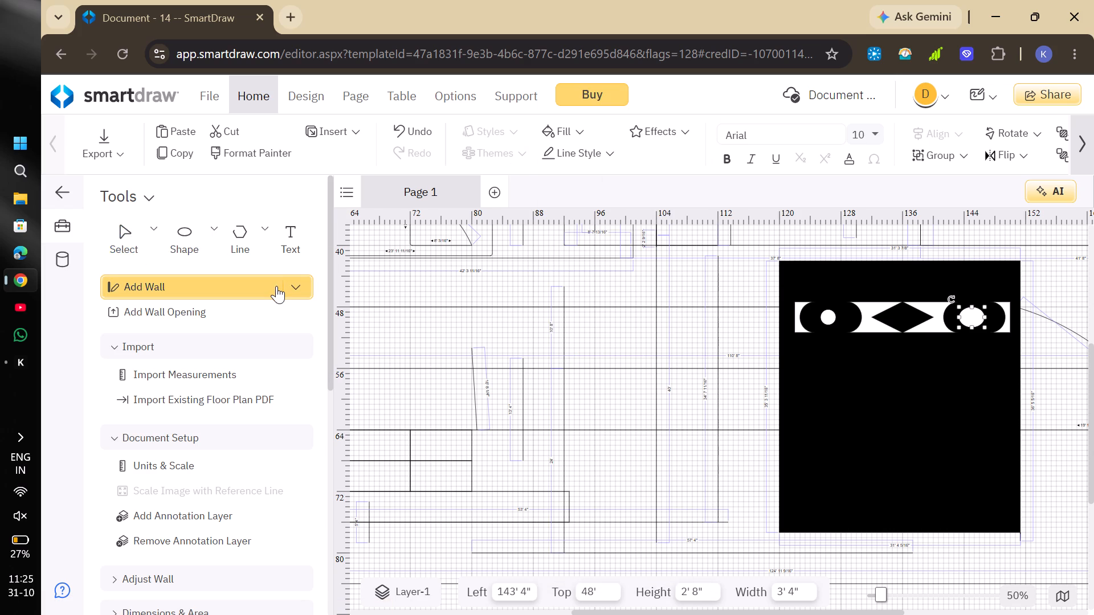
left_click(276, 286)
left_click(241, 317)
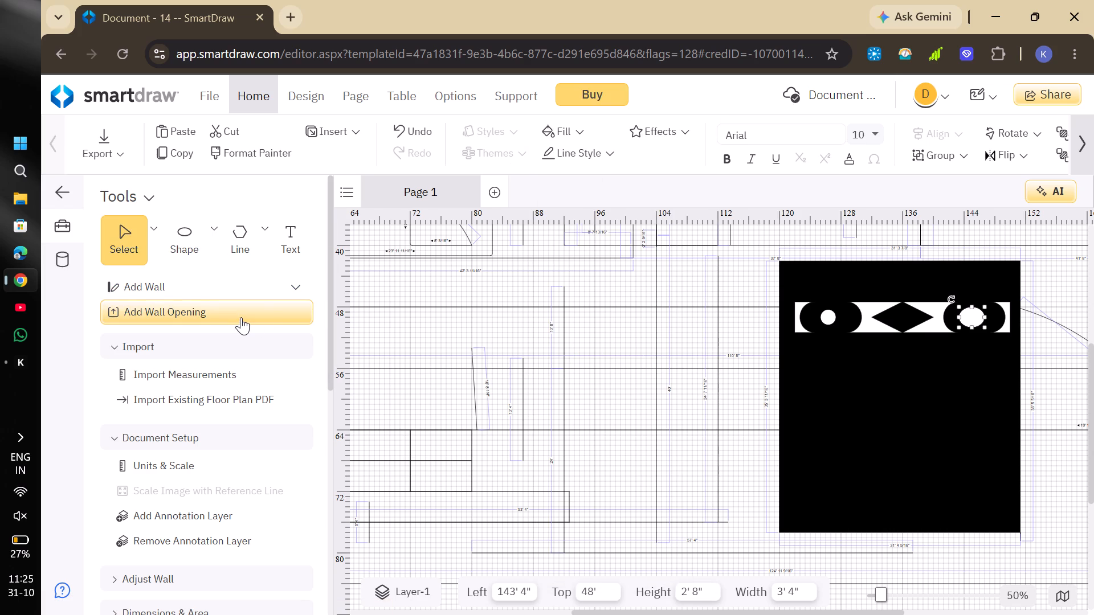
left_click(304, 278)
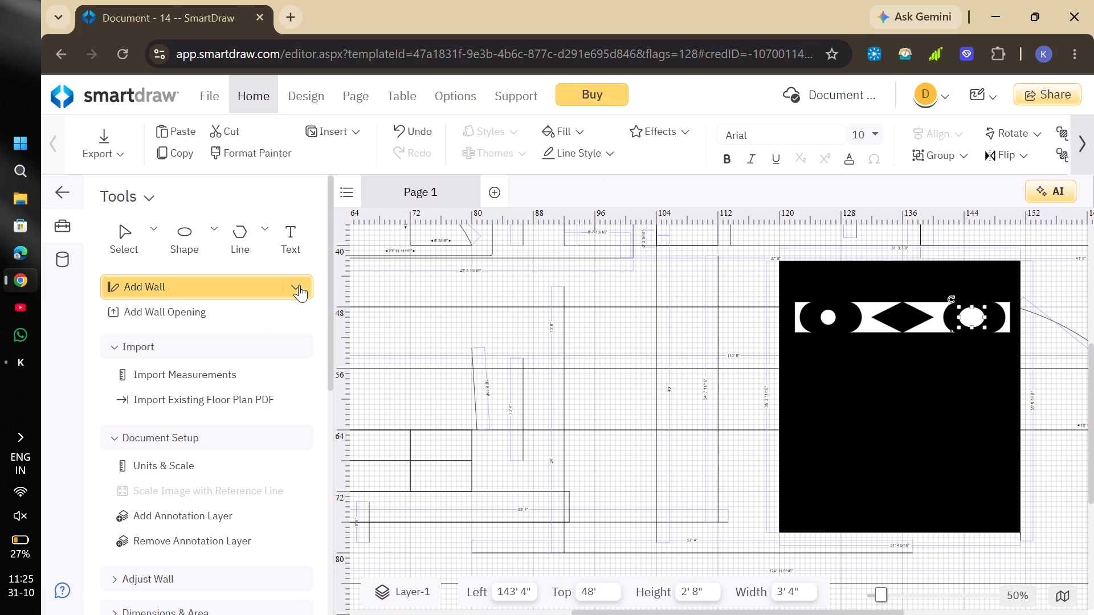
Draw a vertical wall with a custom 17" thickness, about 28' 8" long, starting about 97' 4" across and 47' 3" down.
left_click(299, 285)
left_click(332, 401)
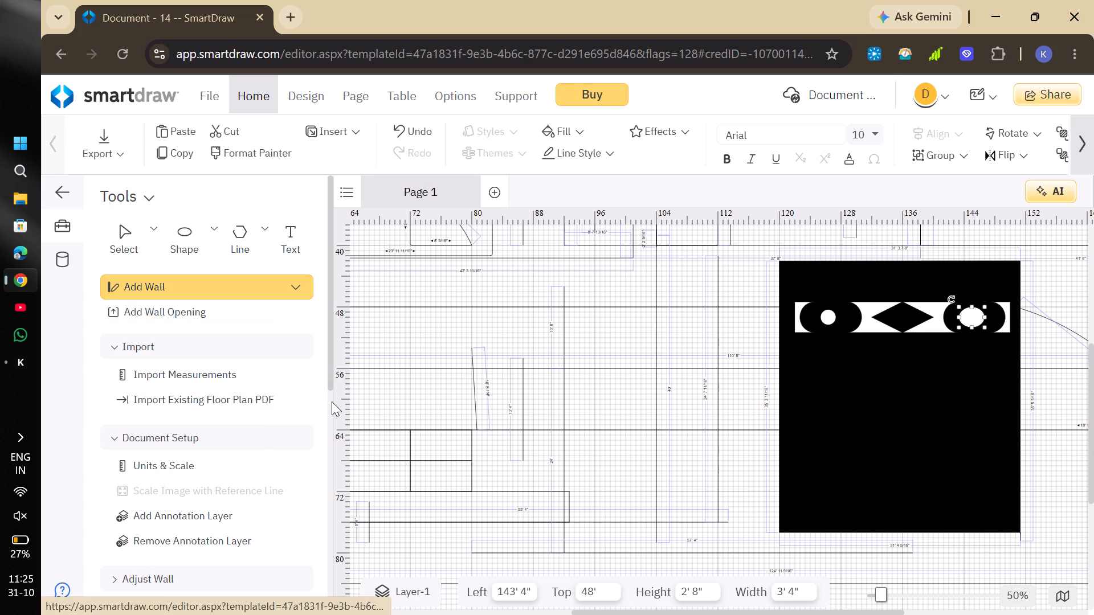
left_click(297, 290)
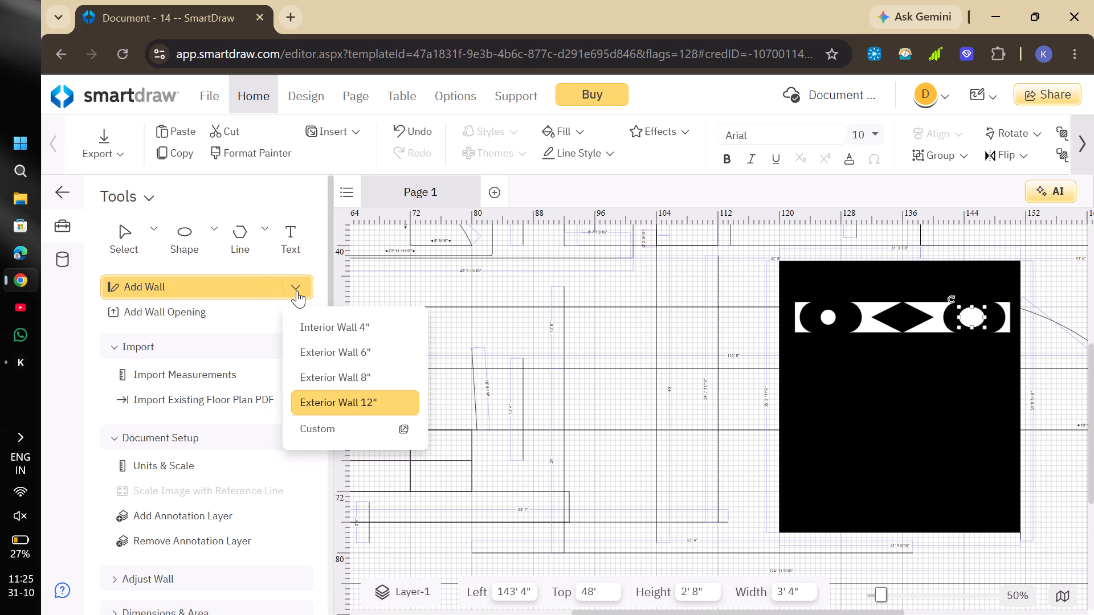
left_click(367, 433)
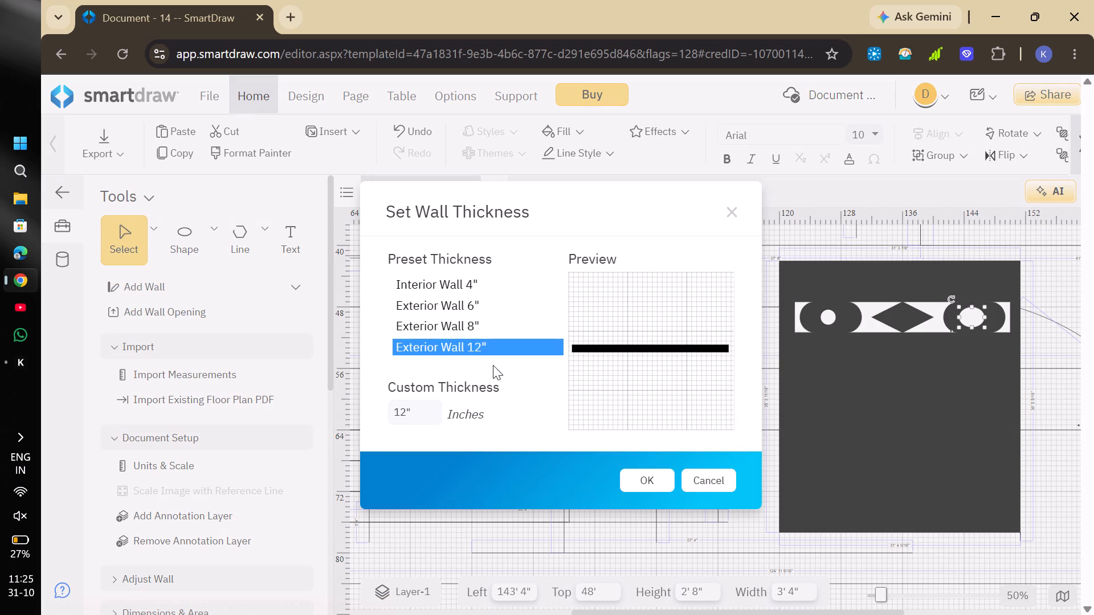
left_click(453, 331)
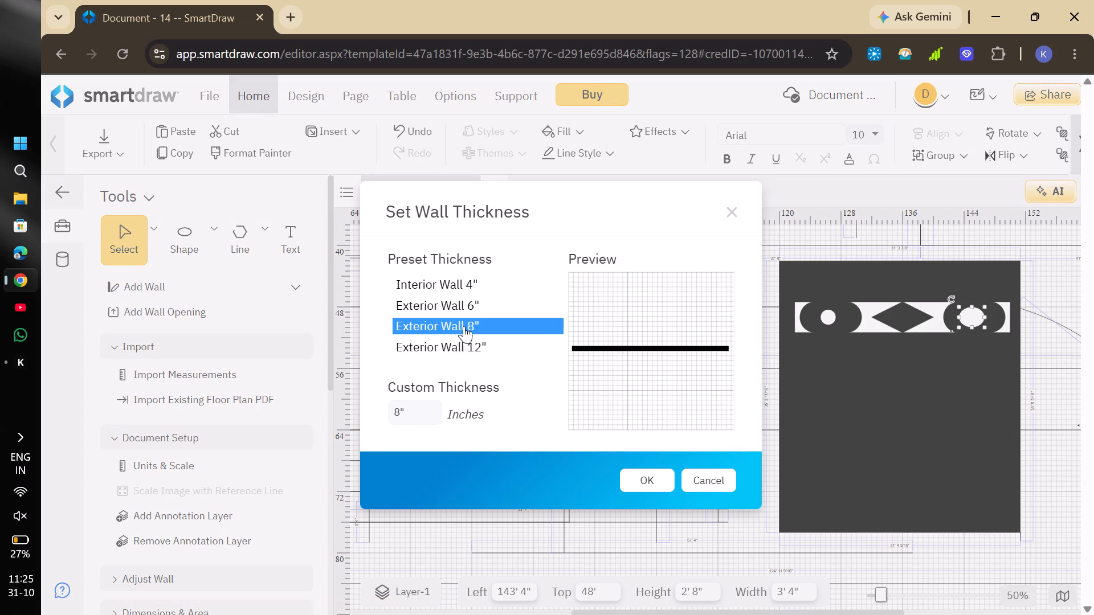
left_click(460, 350)
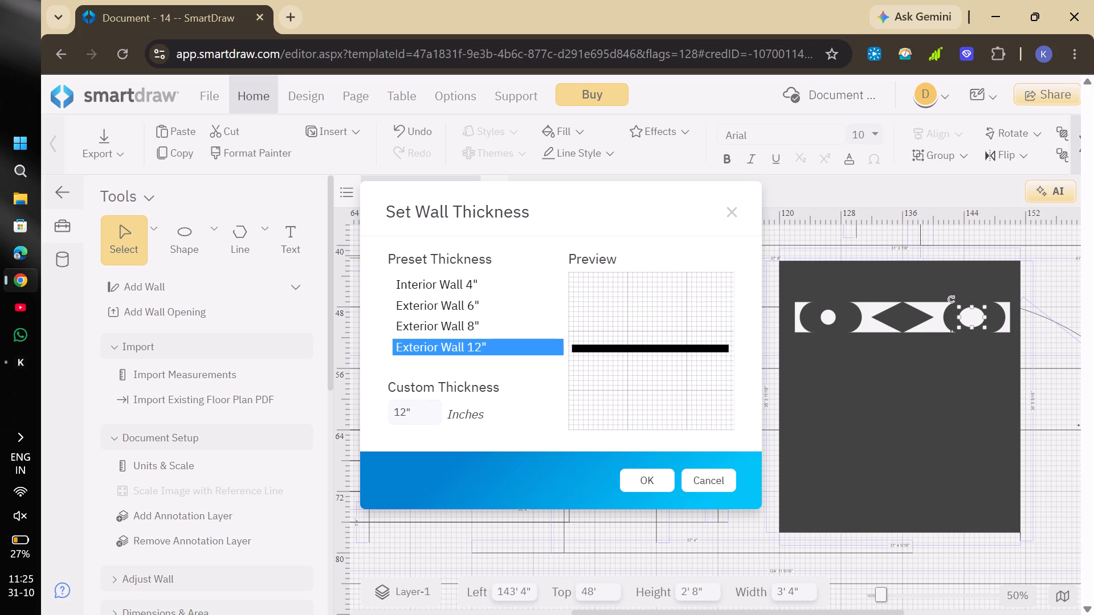
left_click(403, 415)
key("BackSpace")
key("7")
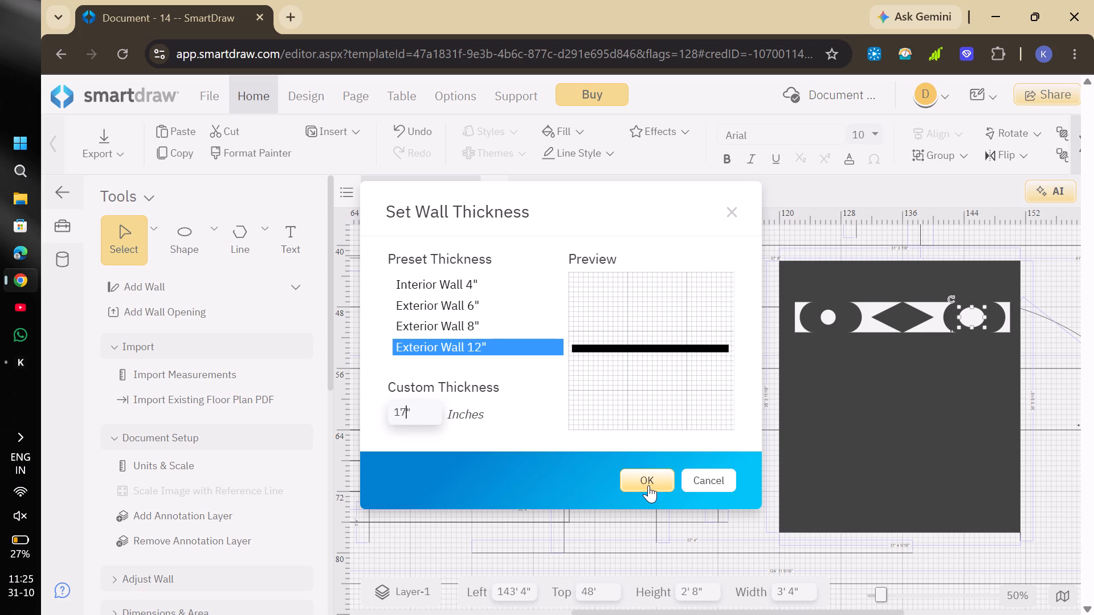
left_click(648, 485)
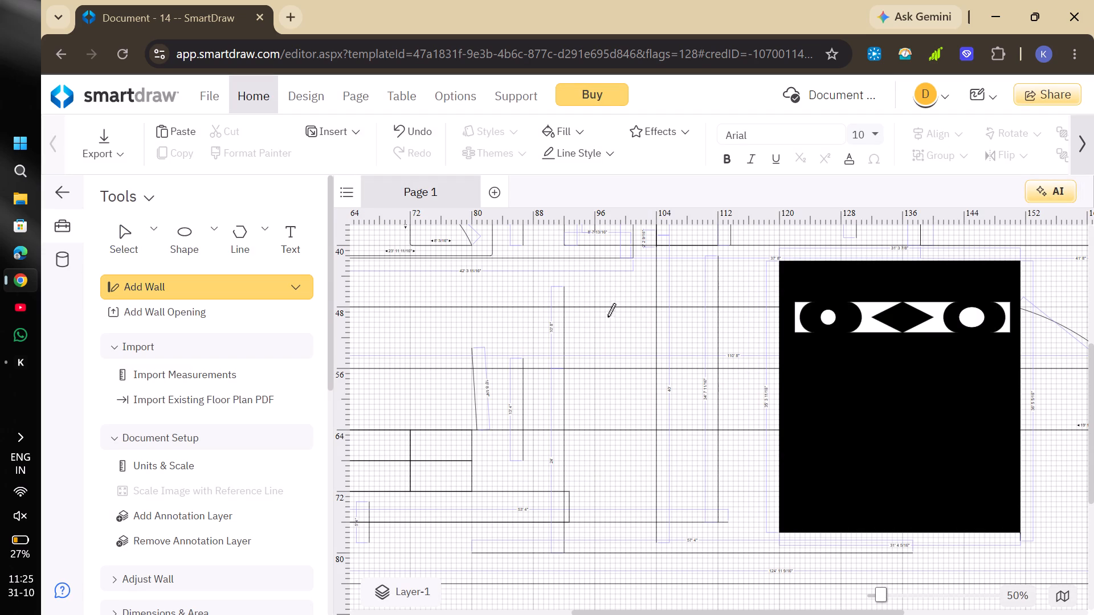
left_click(606, 301)
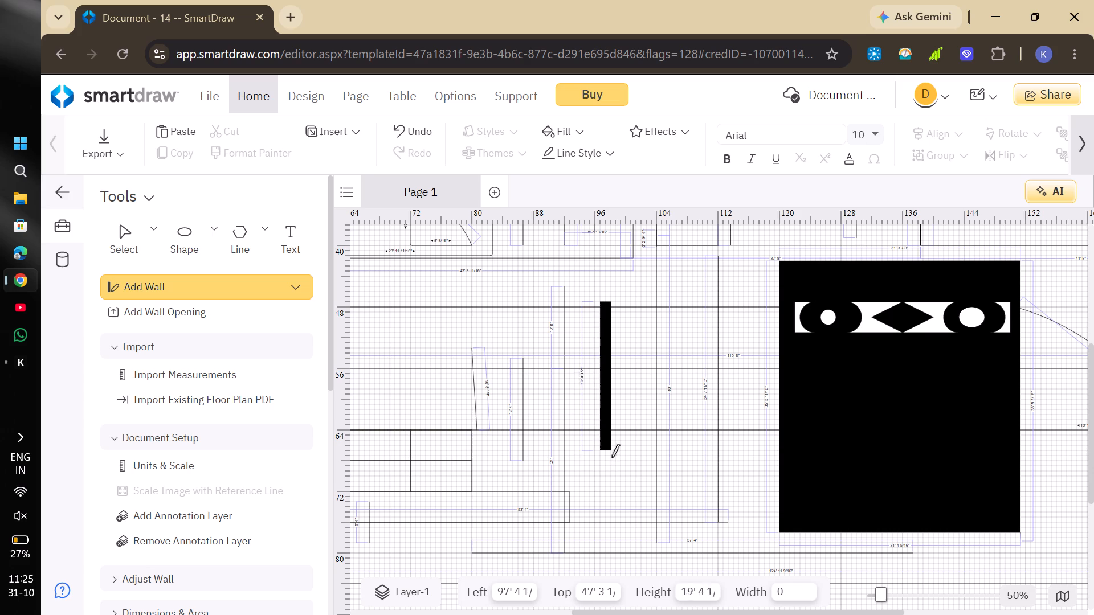
left_click(606, 522)
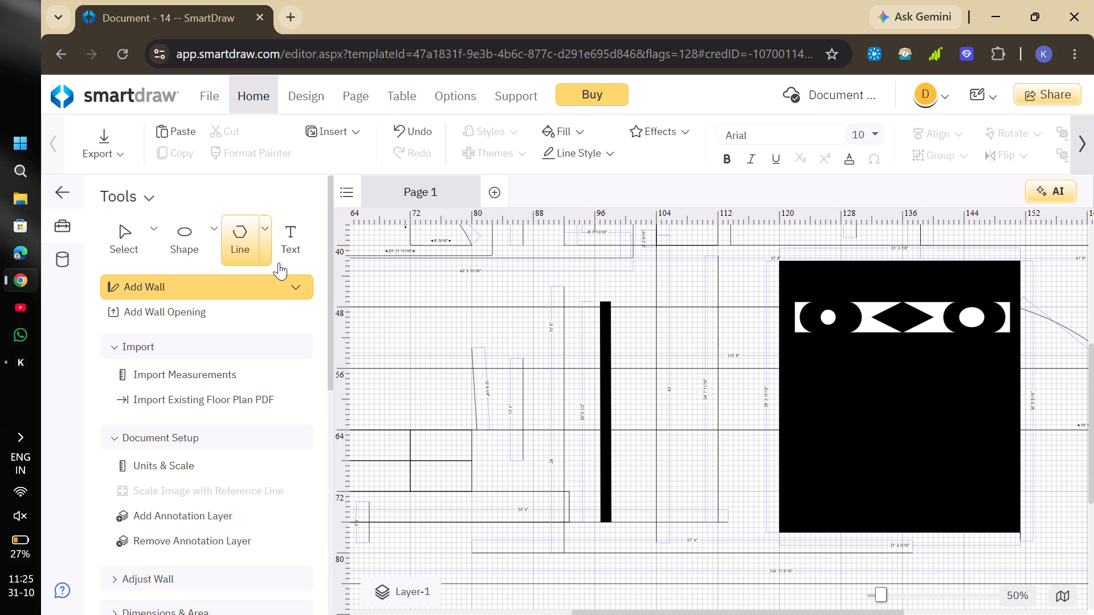
Draw a polygon line from the thick vertical wall's upper end, going north to 32' 8" down and west along that level.
left_click(263, 241)
left_click(293, 285)
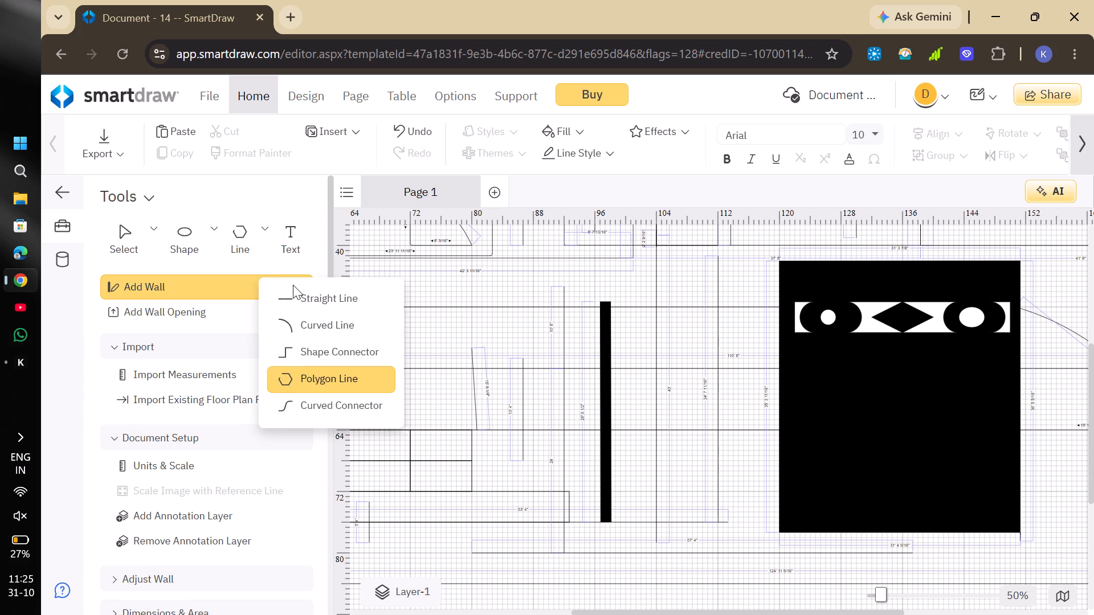
left_click(262, 232)
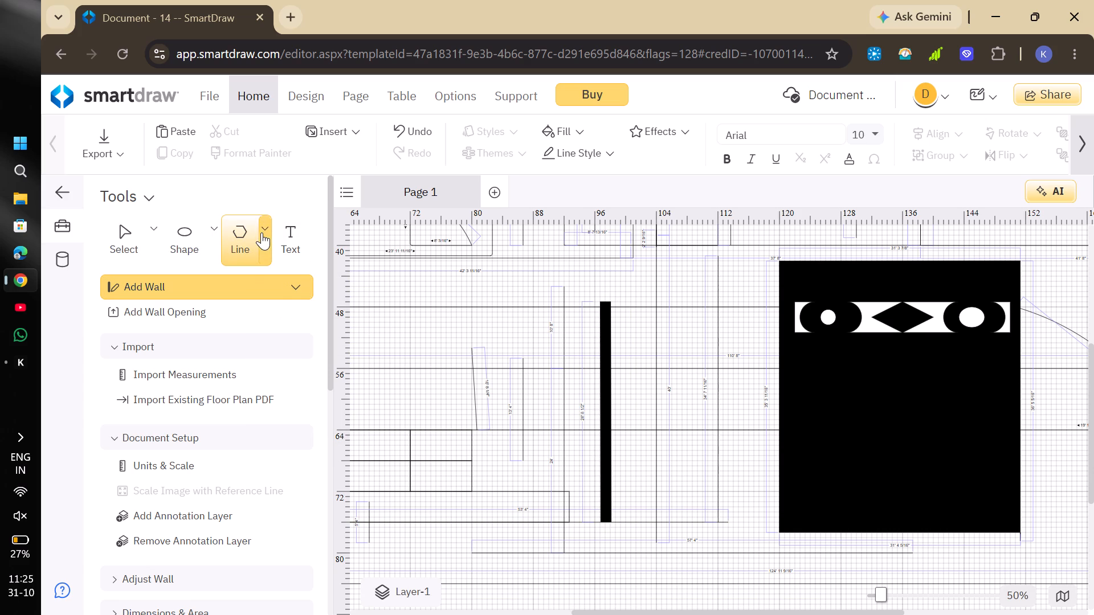
left_click(302, 380)
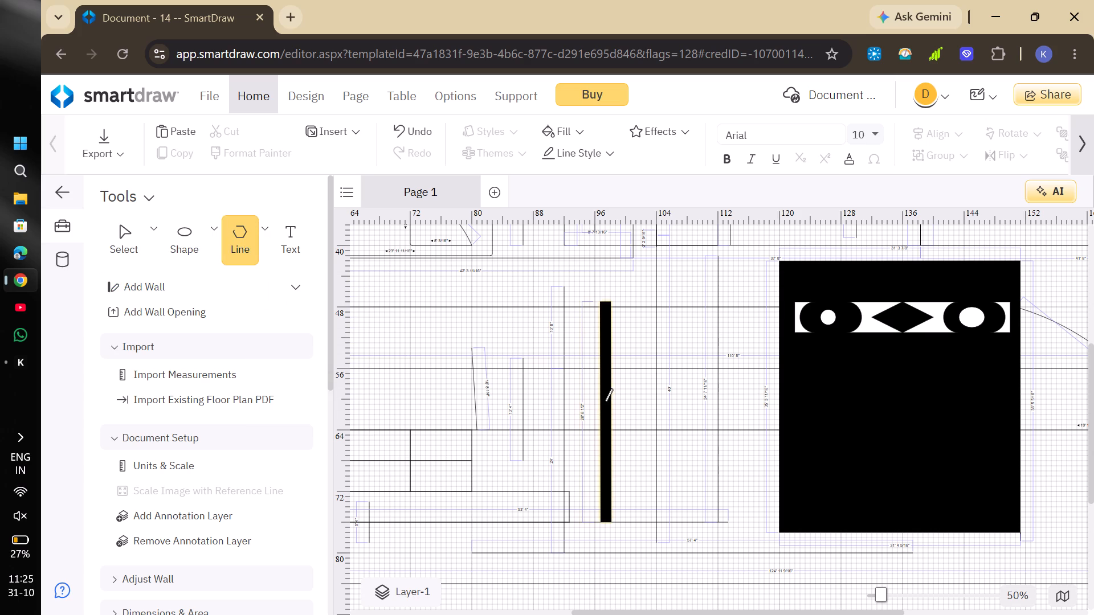
left_click(602, 304)
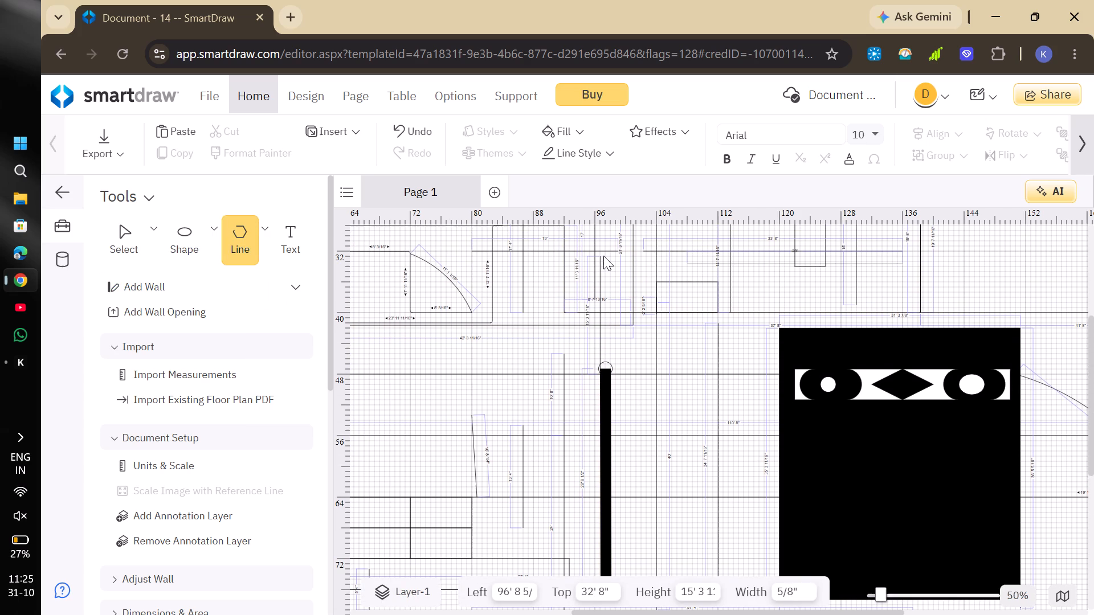
left_click(603, 256)
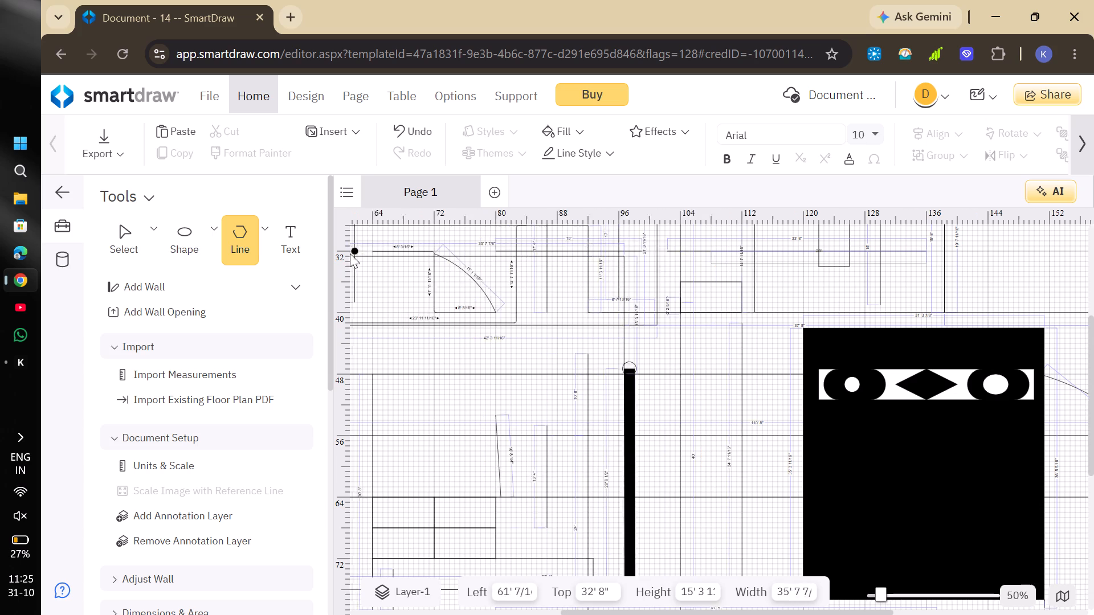
double_click(404, 254)
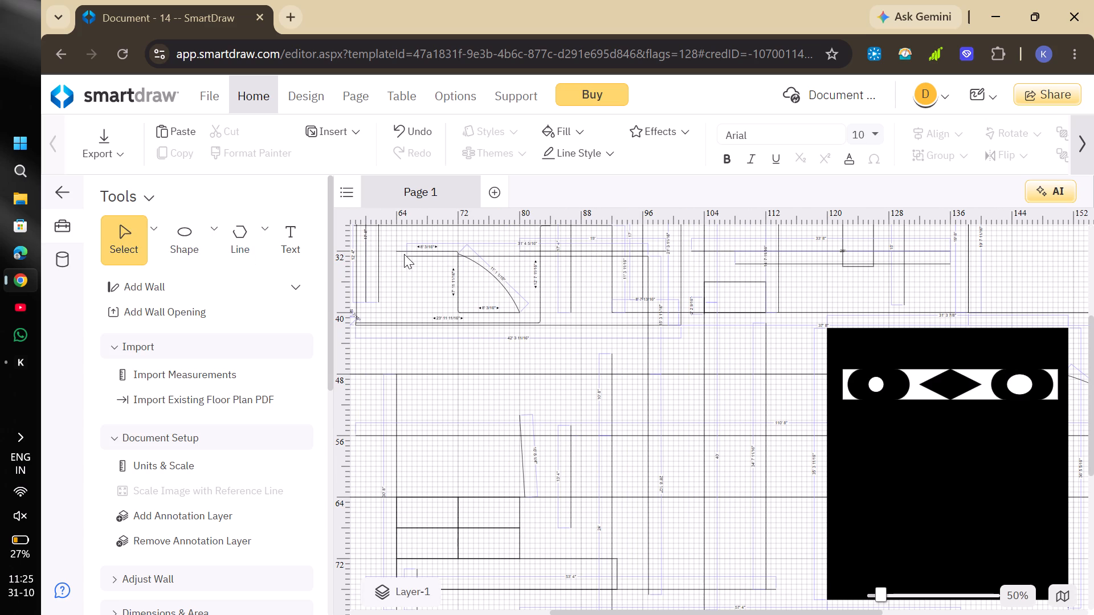
Draw a horizontal straight line 55' 4" long, starting at 104' across and 84' down, south of the black room.
left_click(263, 242)
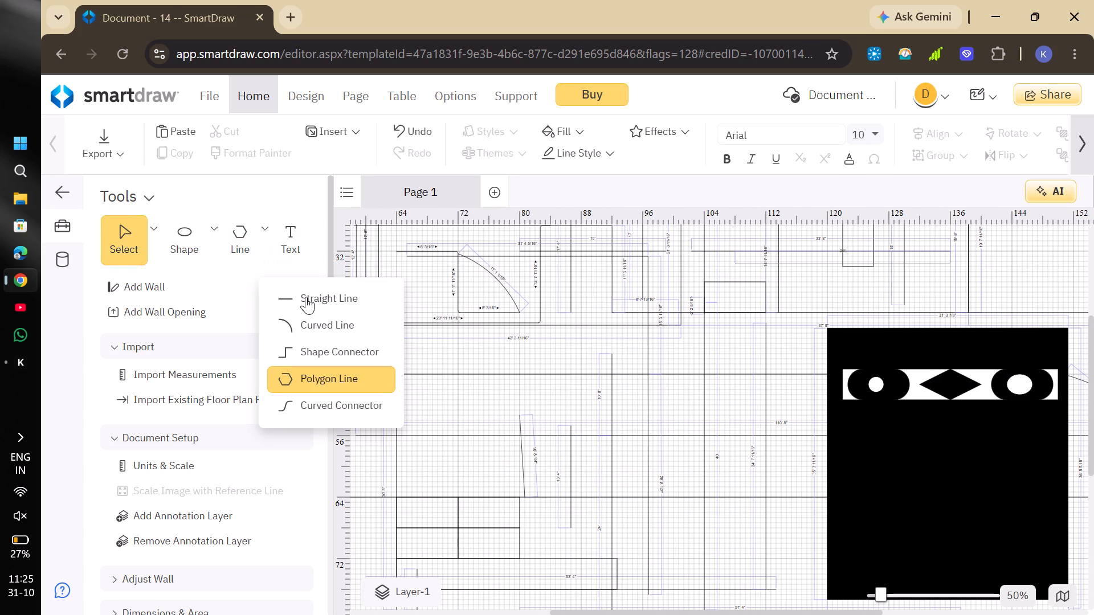
left_click(306, 297)
scroll(630, 419, "down", 2)
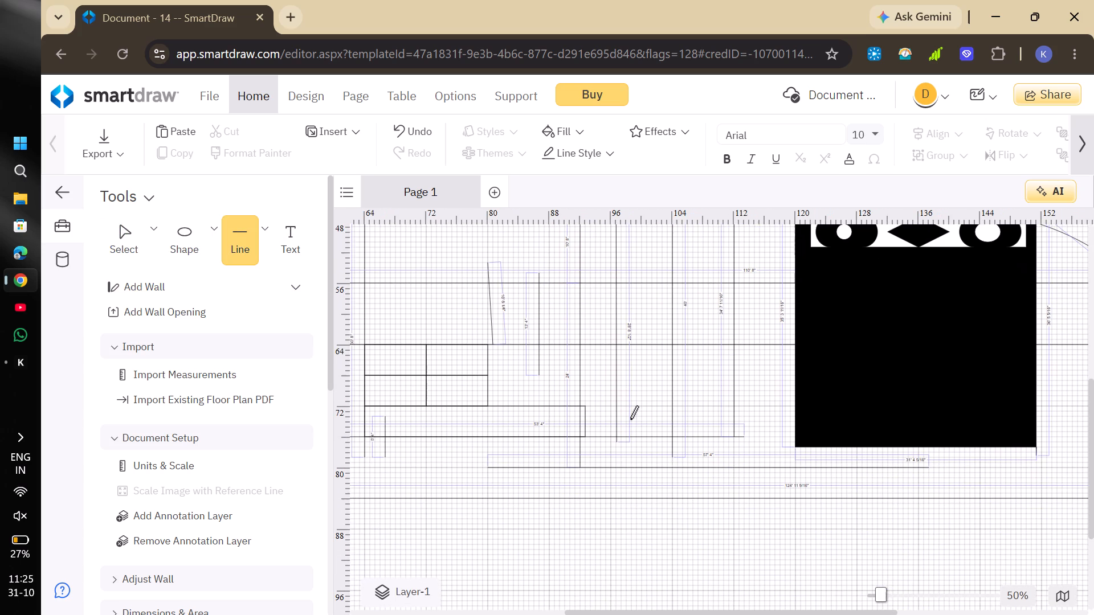
scroll(630, 419, "left", 1)
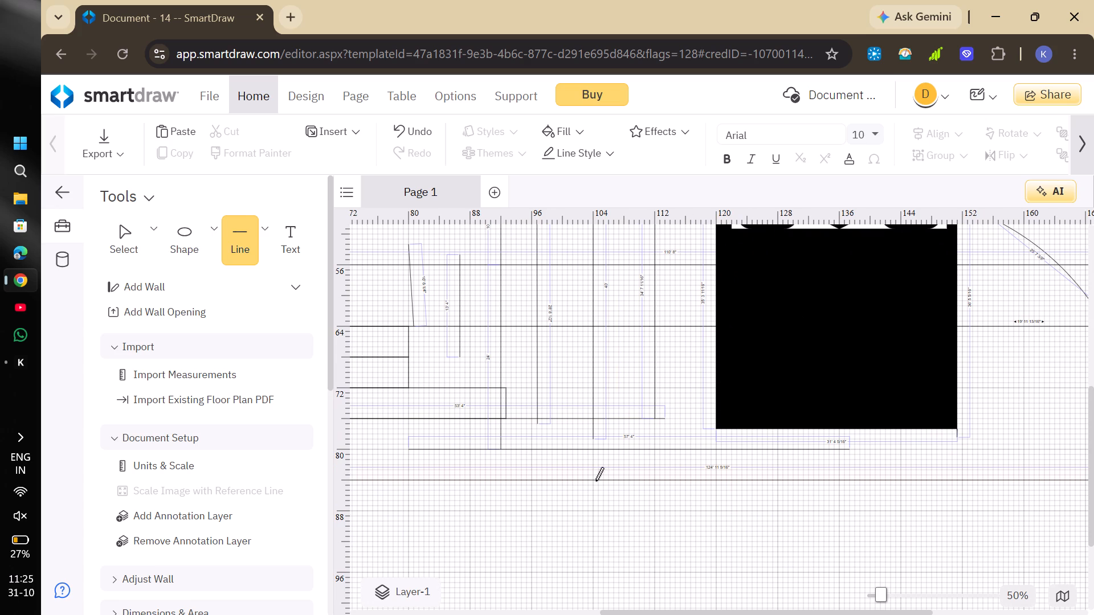
left_click(590, 480)
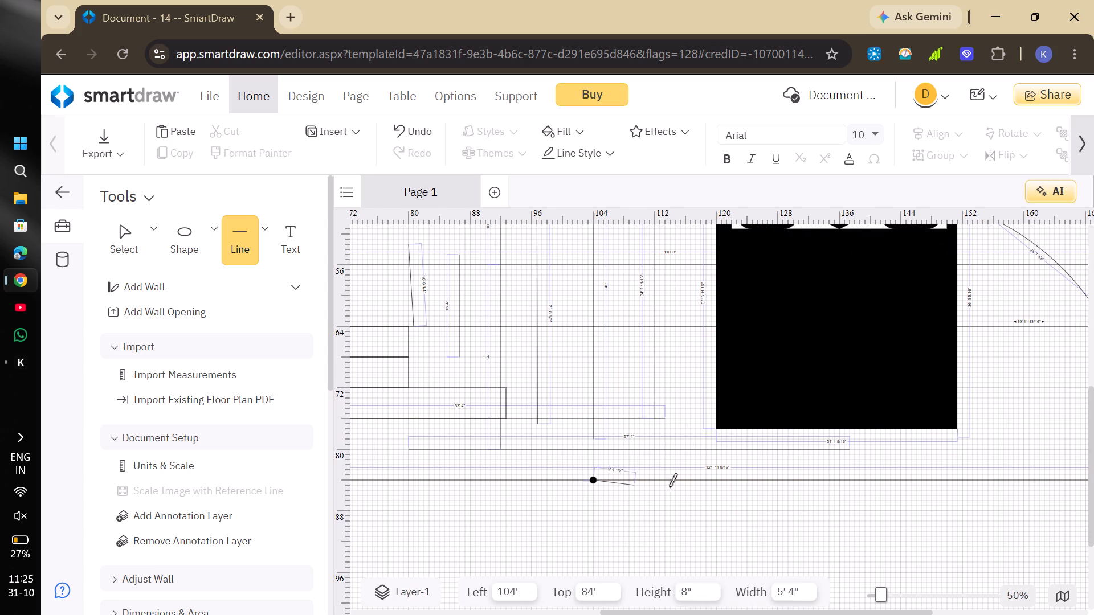
left_click(1019, 477)
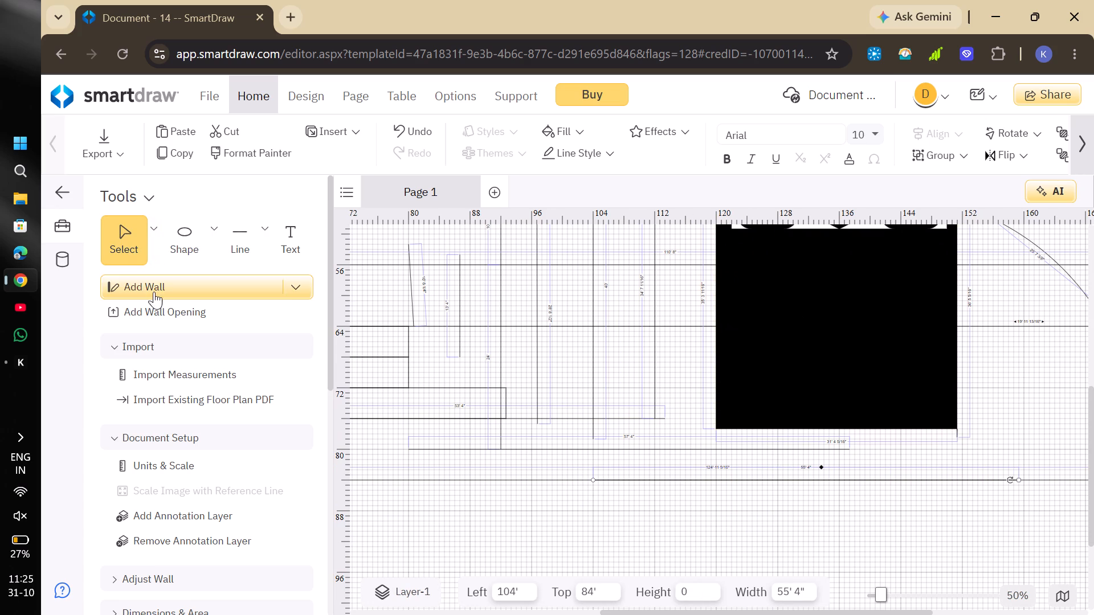
Choose the 12" exterior wall type, and start a straight line at 112' across and 96' 8" down.
left_click(299, 293)
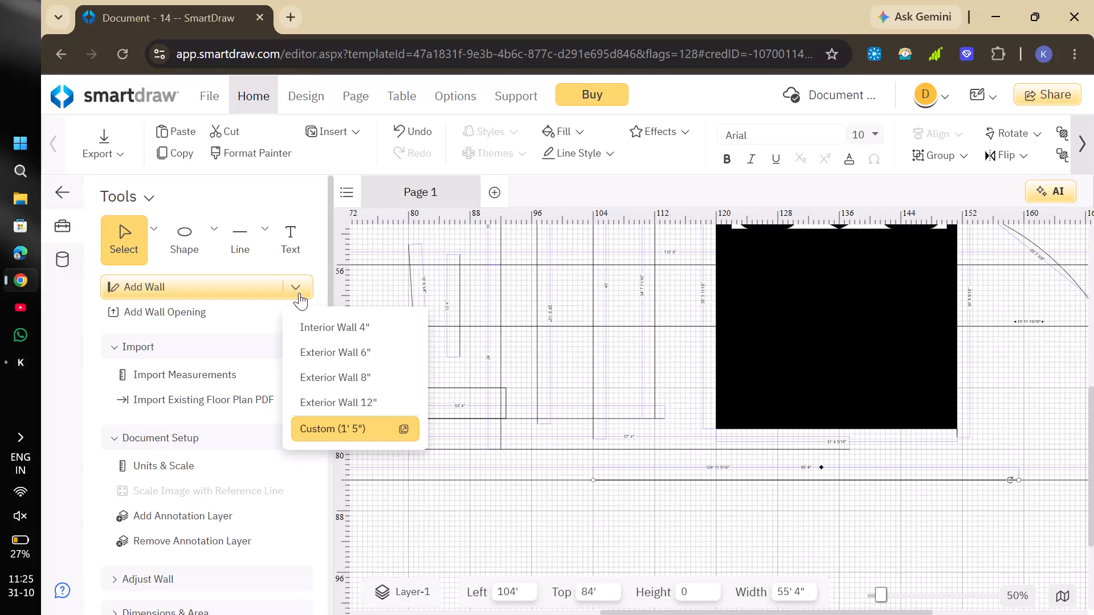
left_click(326, 400)
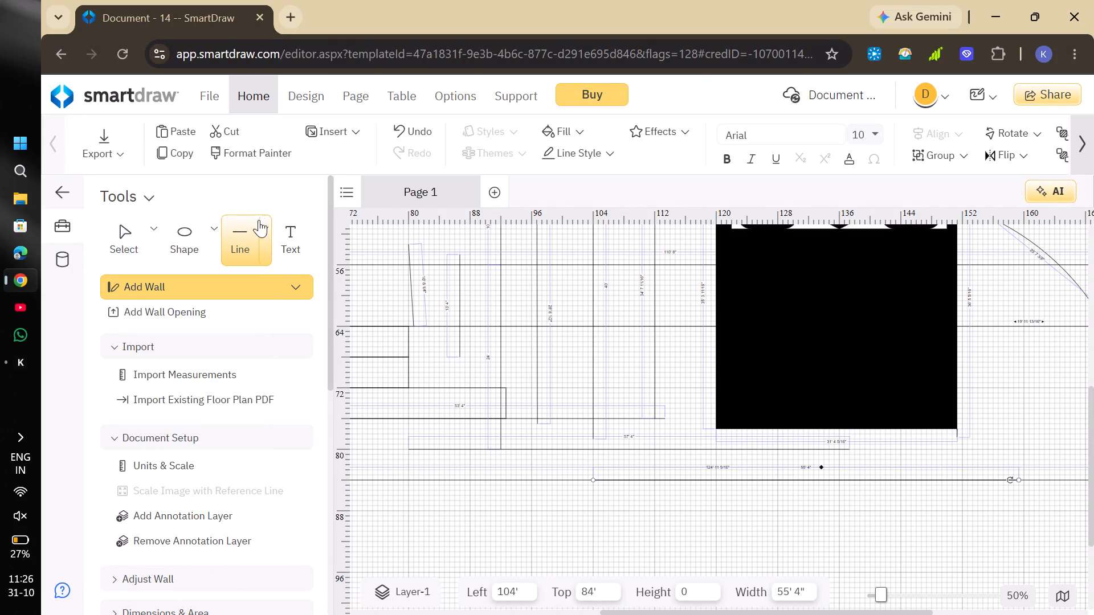
left_click(241, 231)
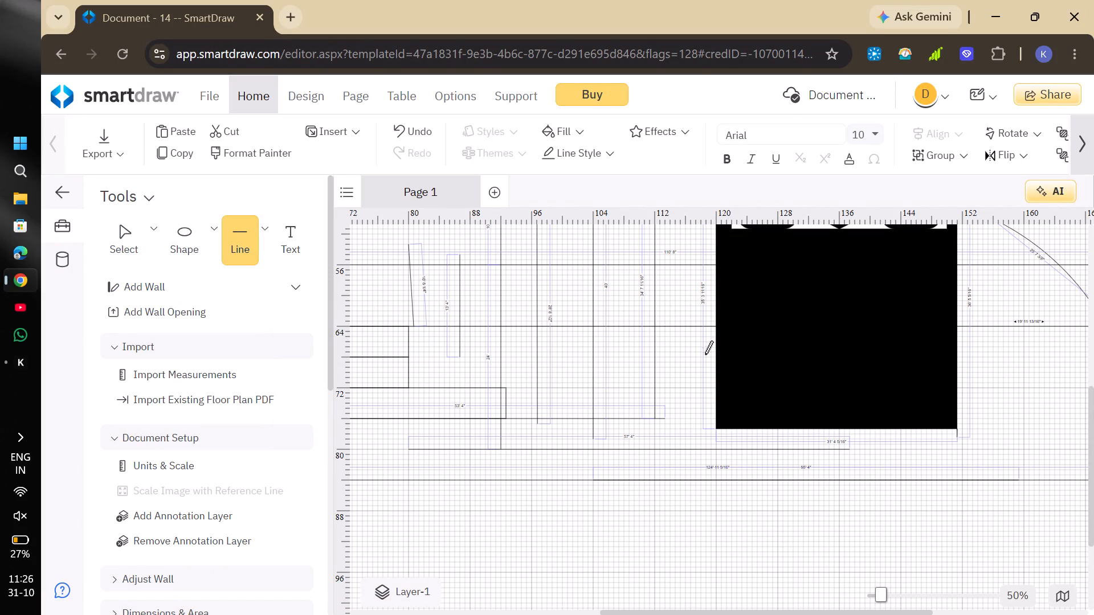
left_click(655, 579)
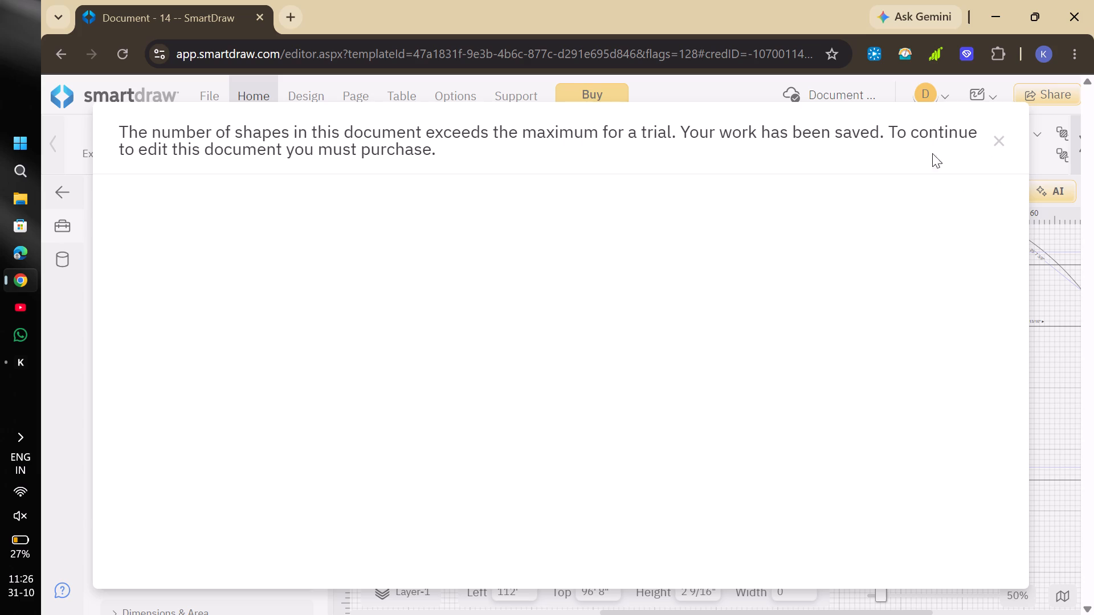